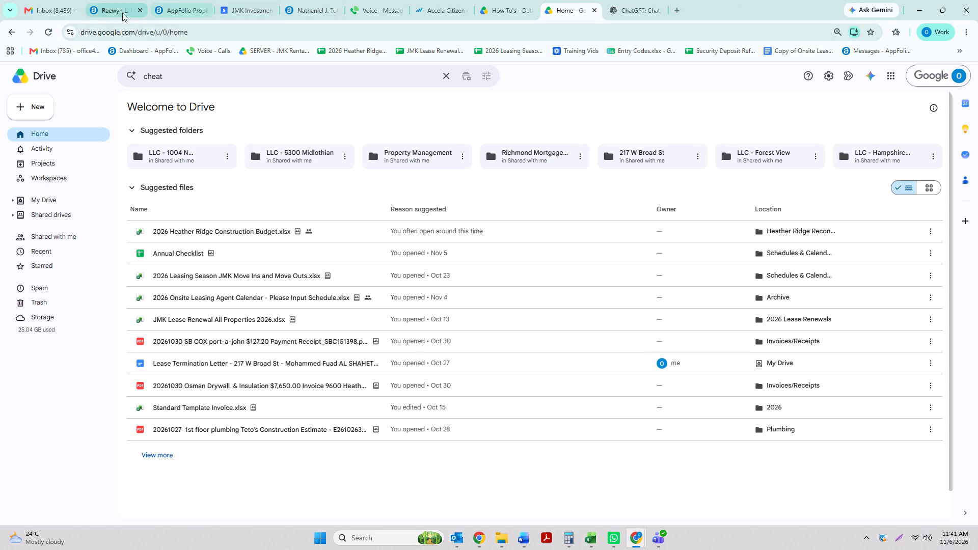
Open the details of the Leasing training refresher event on Friday, November 6 in Google Calendar.
click(241, 11)
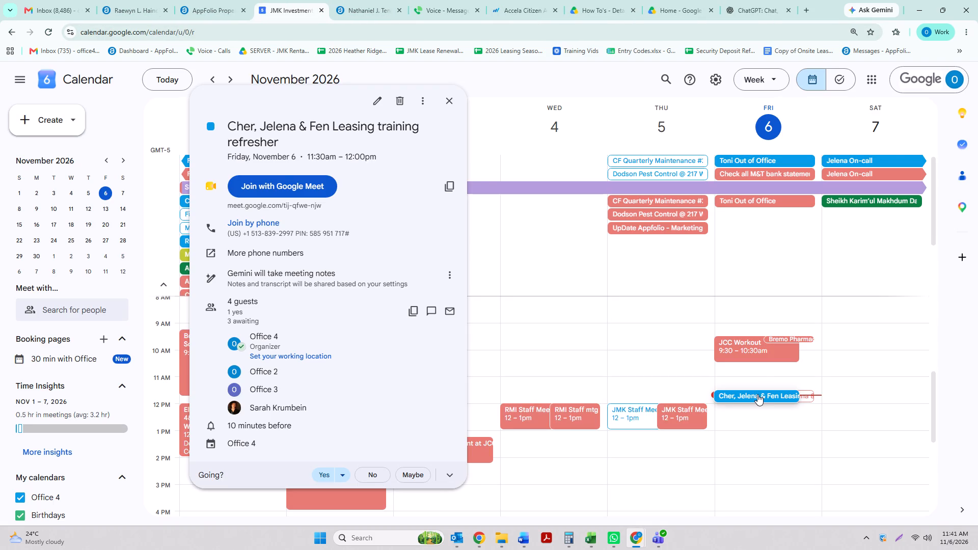
click(757, 394)
click(742, 396)
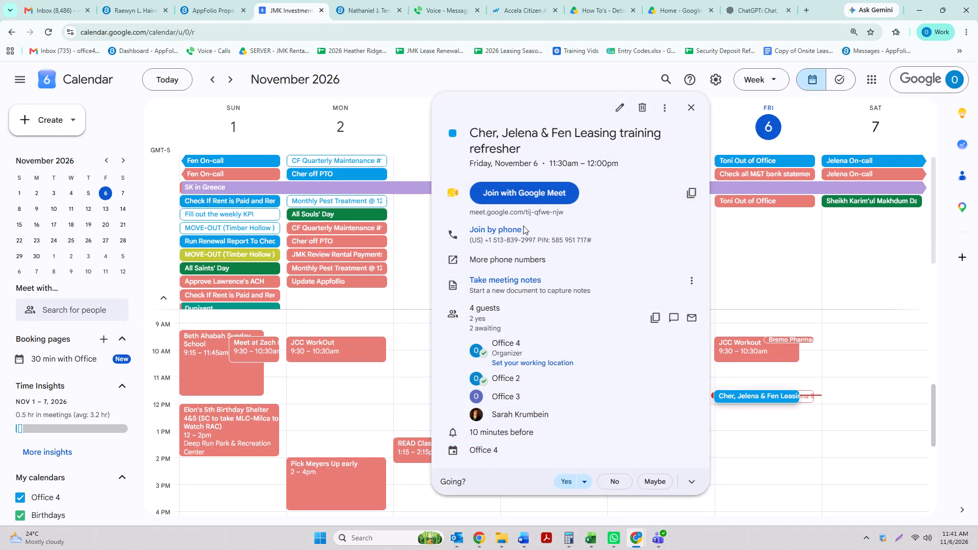
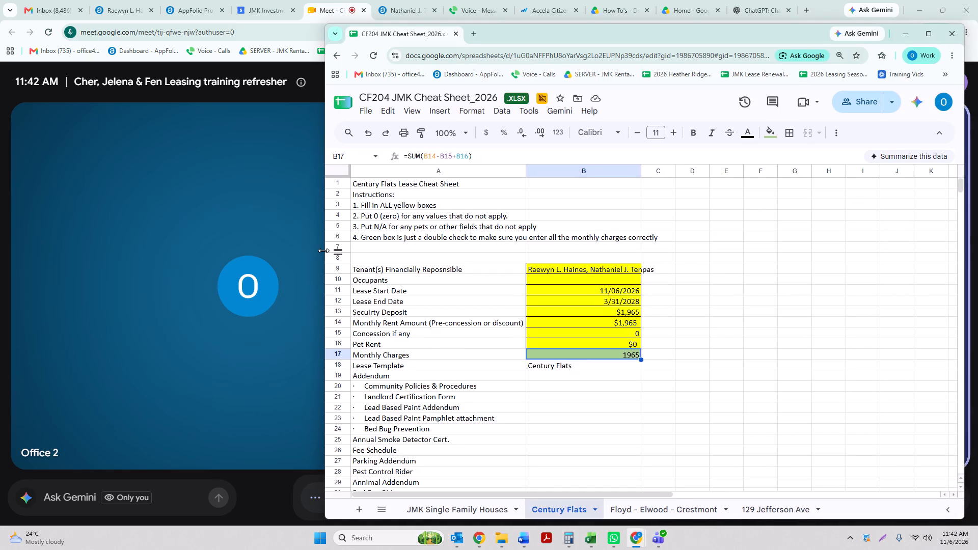
Narrow the CF204 JMK Cheat Sheet_2026 window to about half the screen width, uncovering the Meet call's first video tile and call controls.
drag(323, 251, 468, 257)
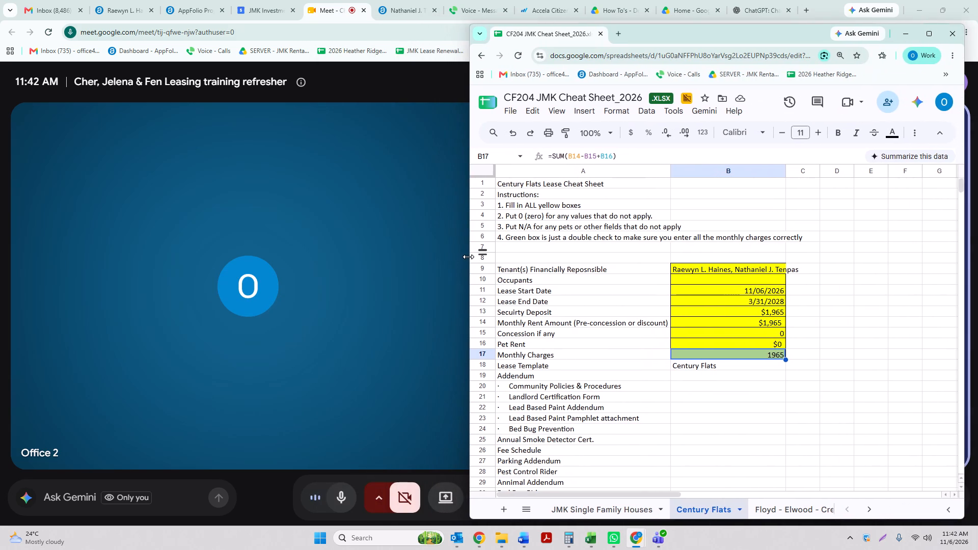
drag(468, 257, 495, 255)
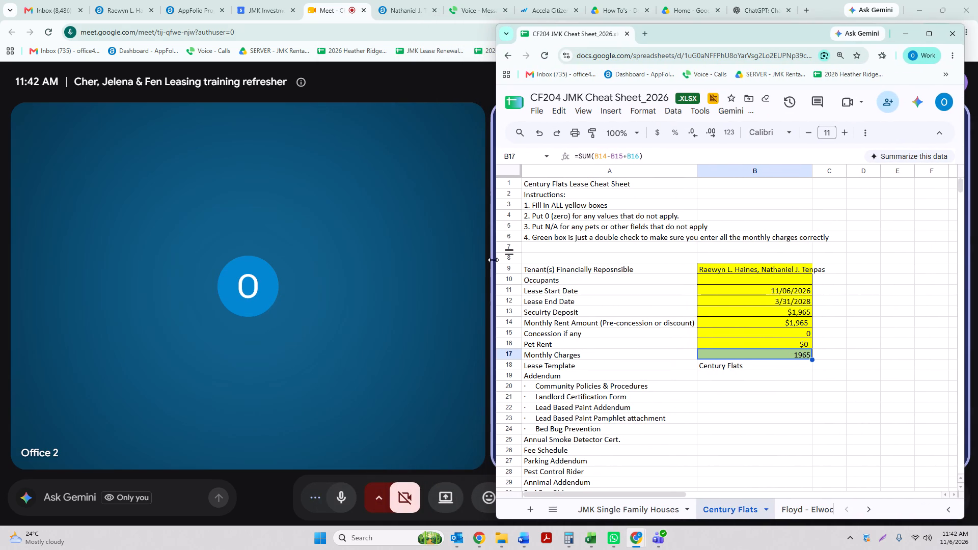
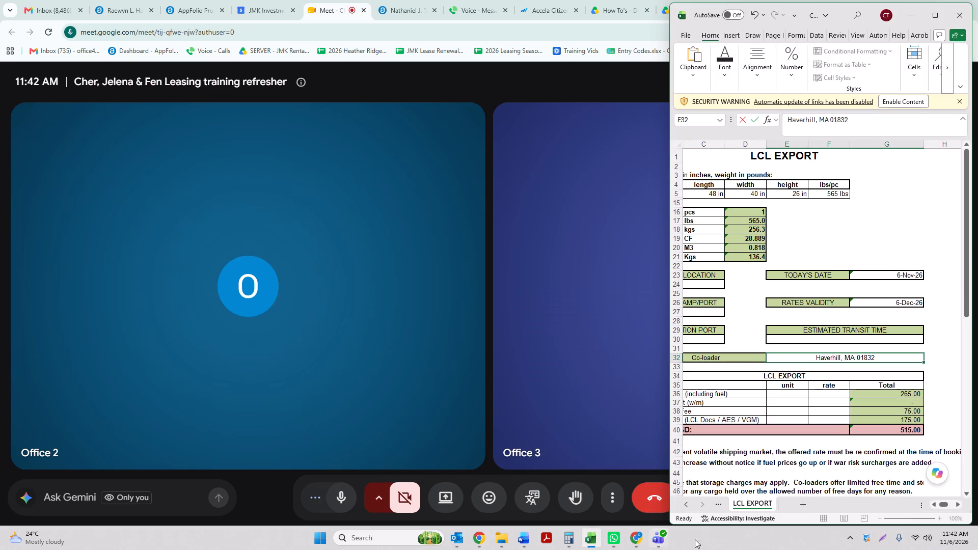
Bring up the Microsoft Teams availability status and quick-task options.
right_click(658, 546)
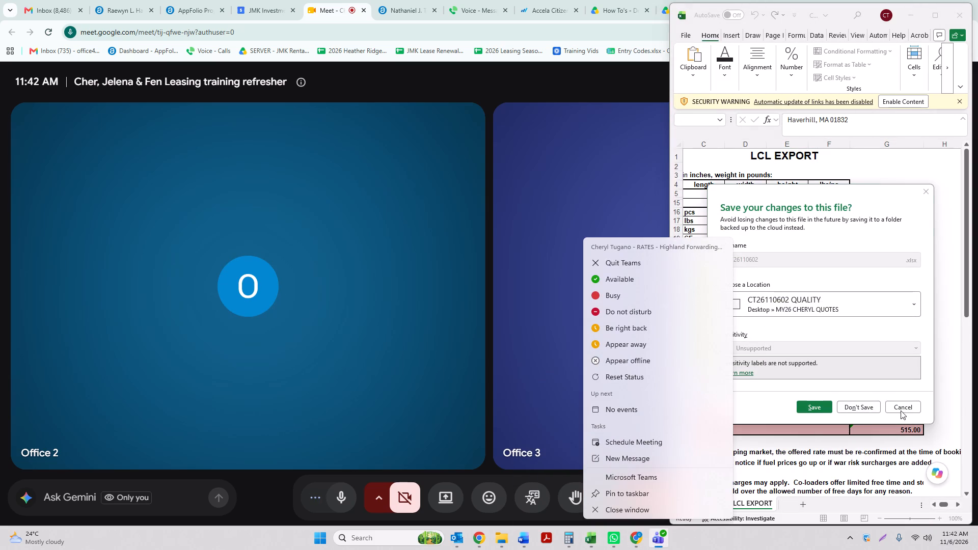
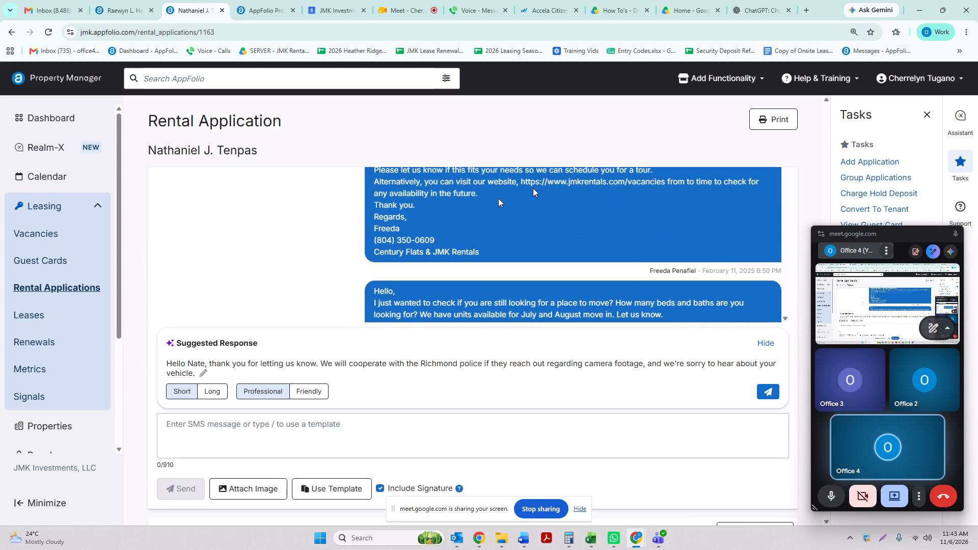
Go back to the rental applications list and reopen the applicant's record under Century Flats - 204.
click(55, 287)
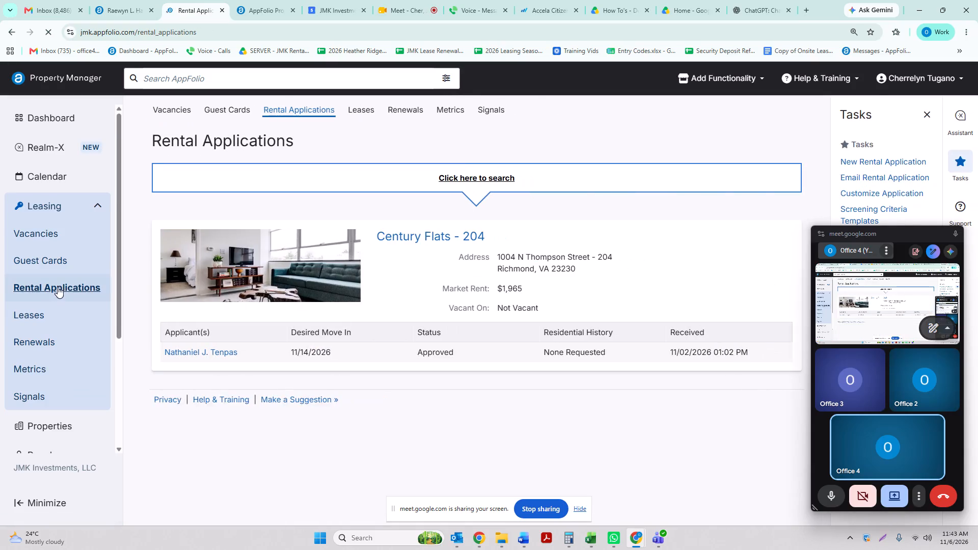
ctrl+scroll(472, 404, up, 1)
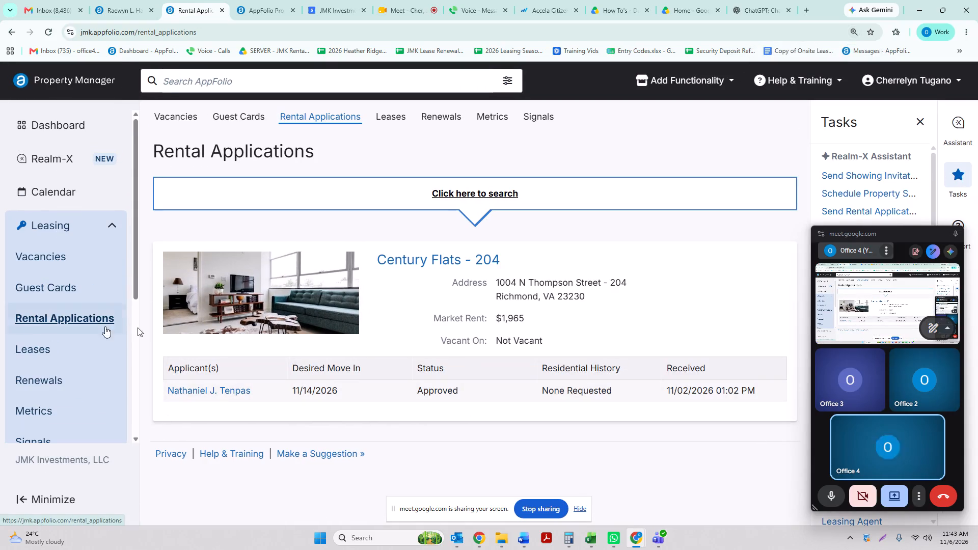
click(205, 389)
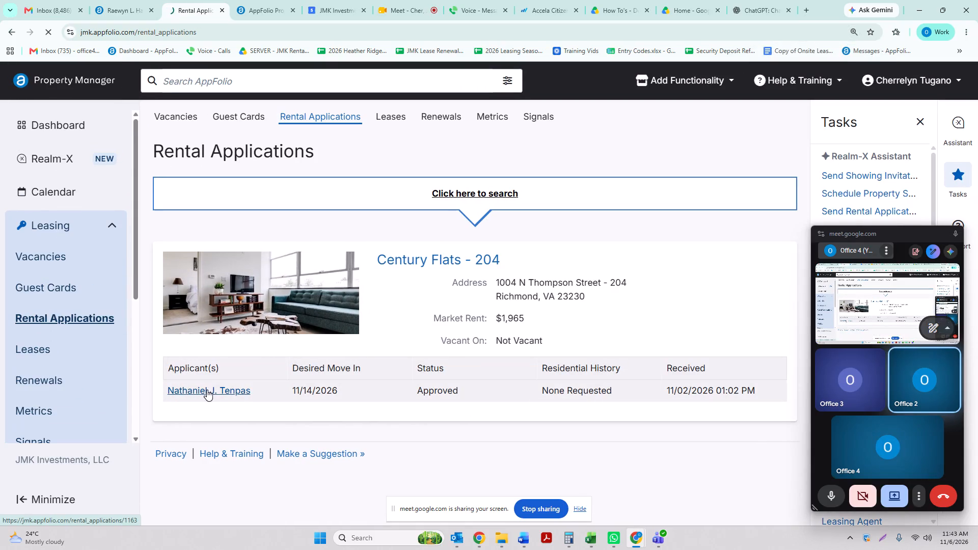
scroll(379, 278, down, 5)
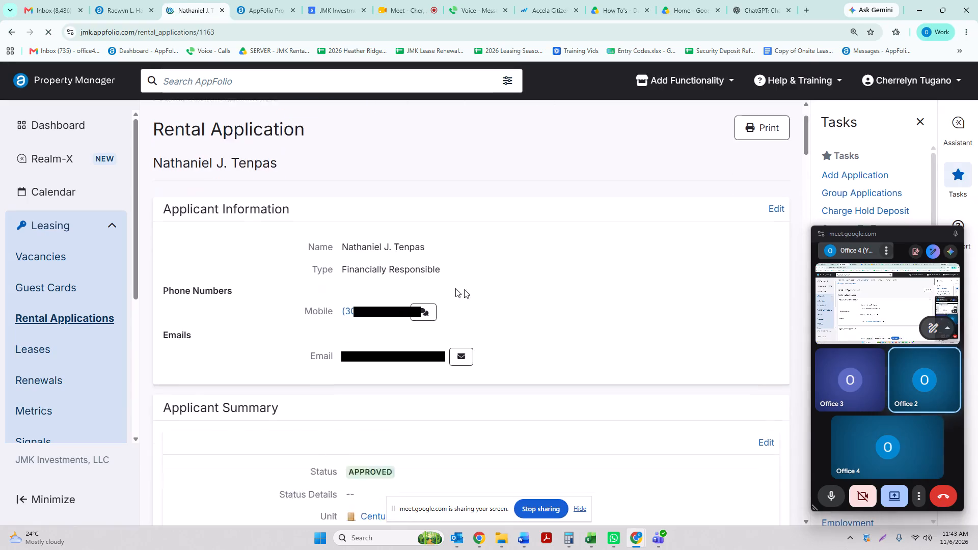
scroll(432, 335, down, 5)
scroll(457, 319, up, 1)
scroll(464, 313, down, 7)
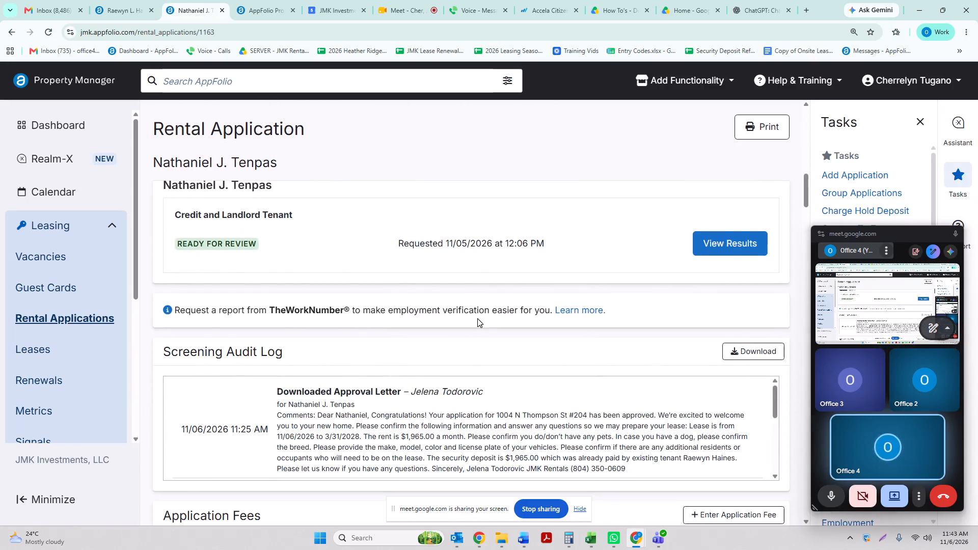
scroll(478, 321, down, 12)
scroll(500, 413, down, 4)
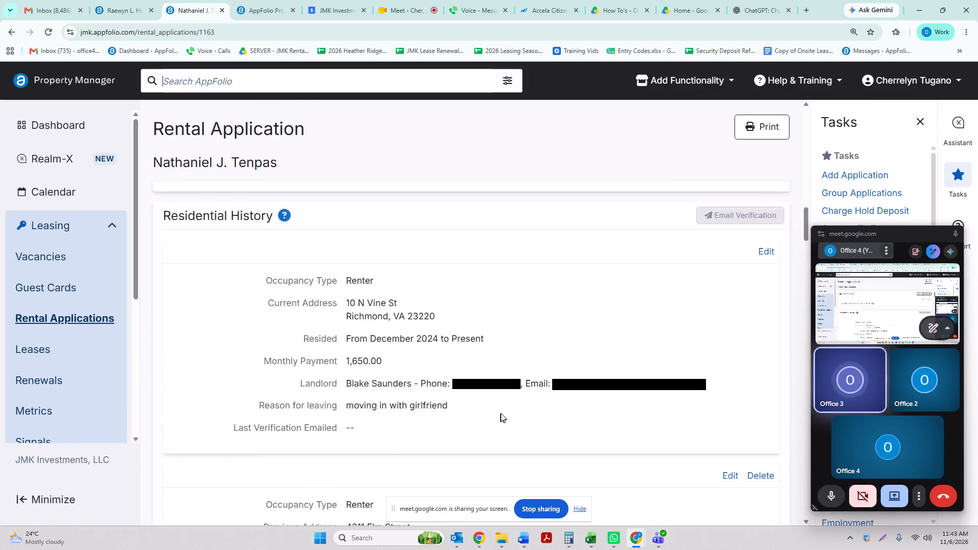
scroll(505, 402, down, 4)
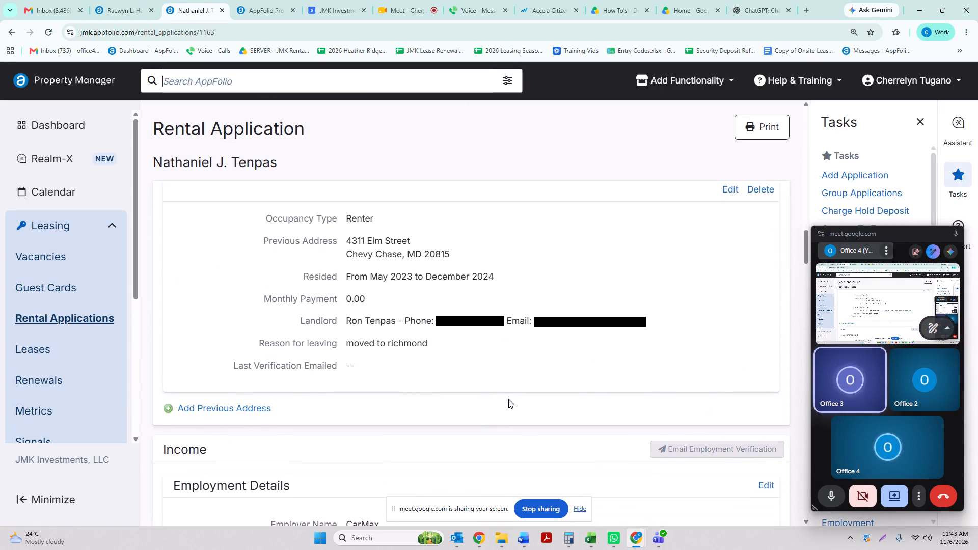
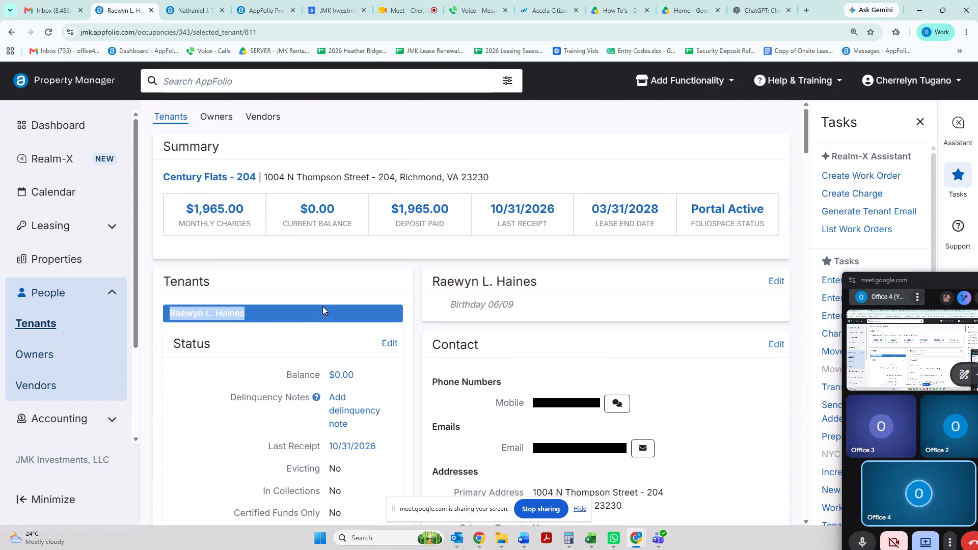
scroll(762, 248, down, 2)
scroll(883, 223, down, 2)
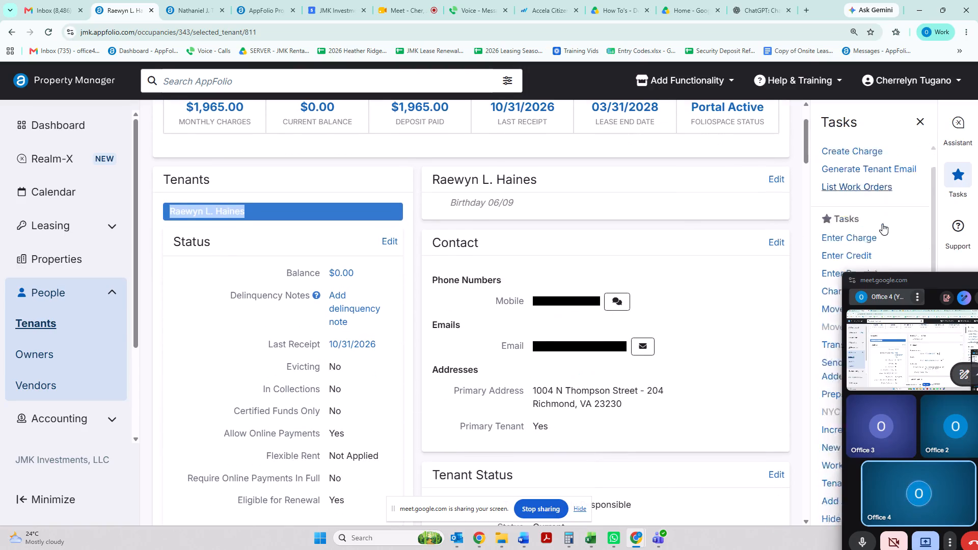
scroll(873, 218, down, 1)
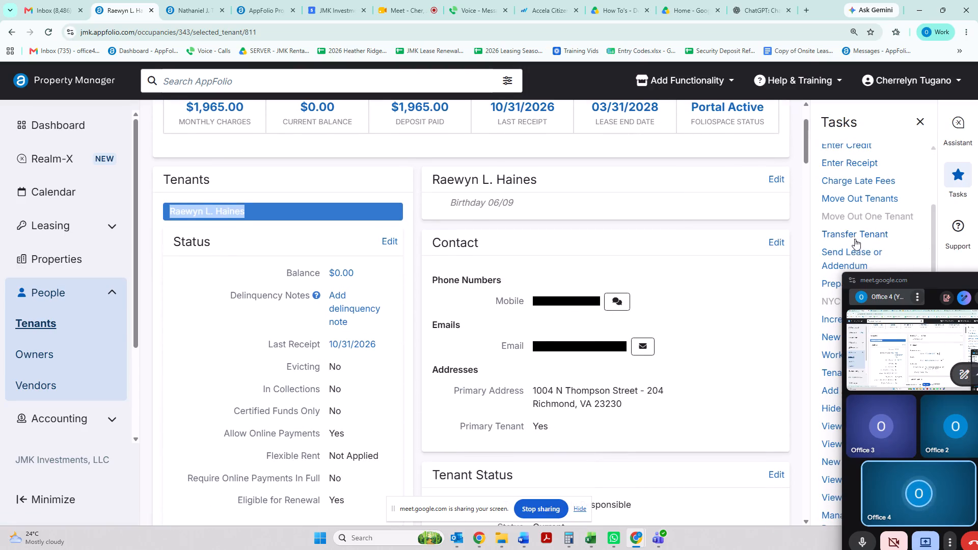
scroll(861, 233, down, 2)
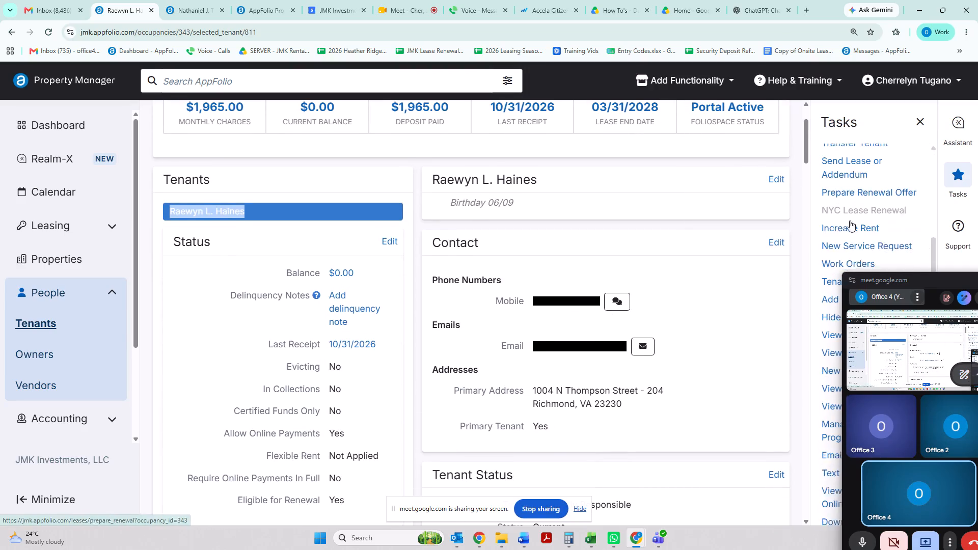
scroll(857, 231, down, 1)
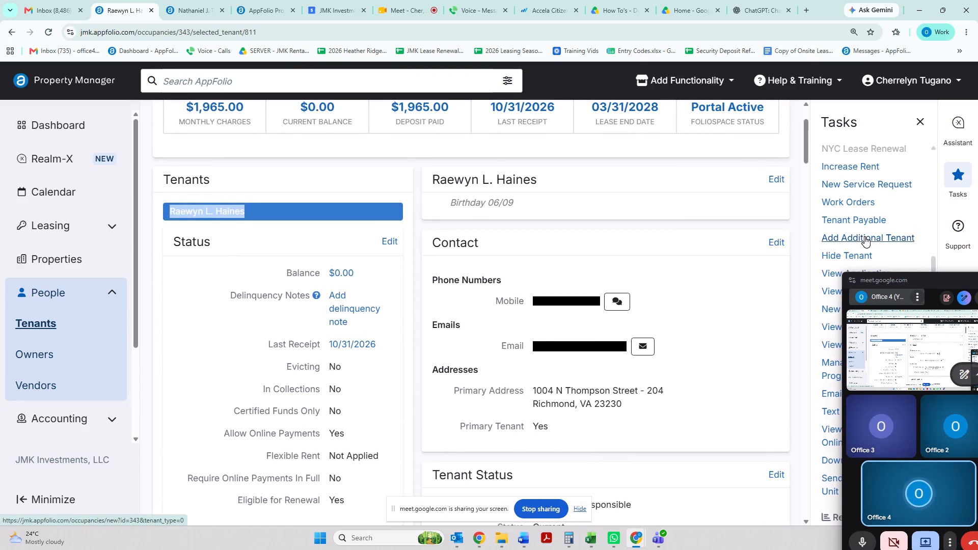
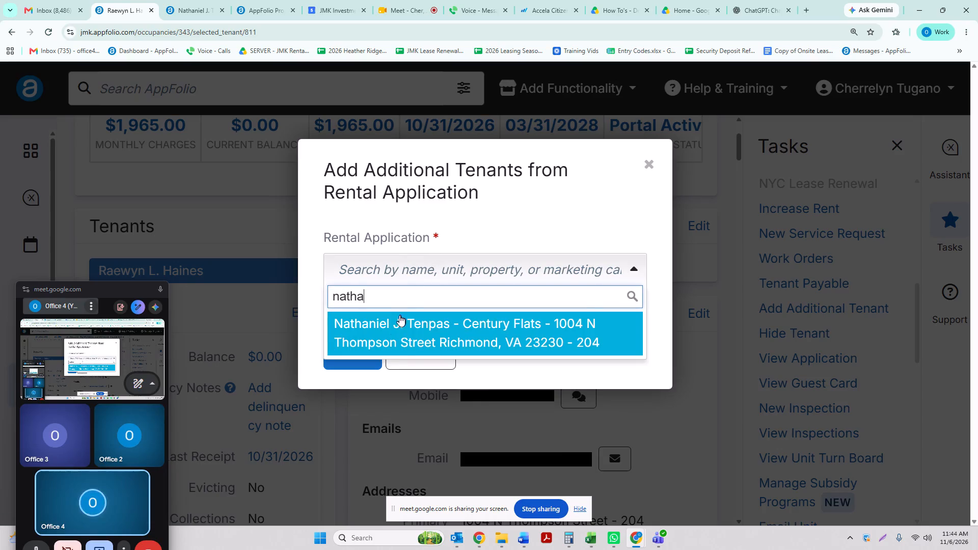
Add the applicant from the matching Century Flats - 204 rental application as an additional tenant and save.
click(388, 328)
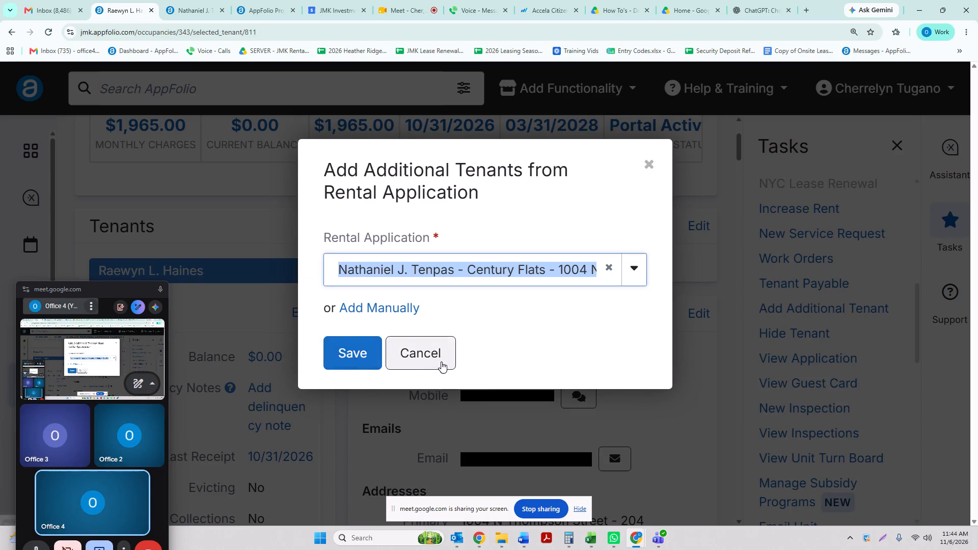
click(340, 353)
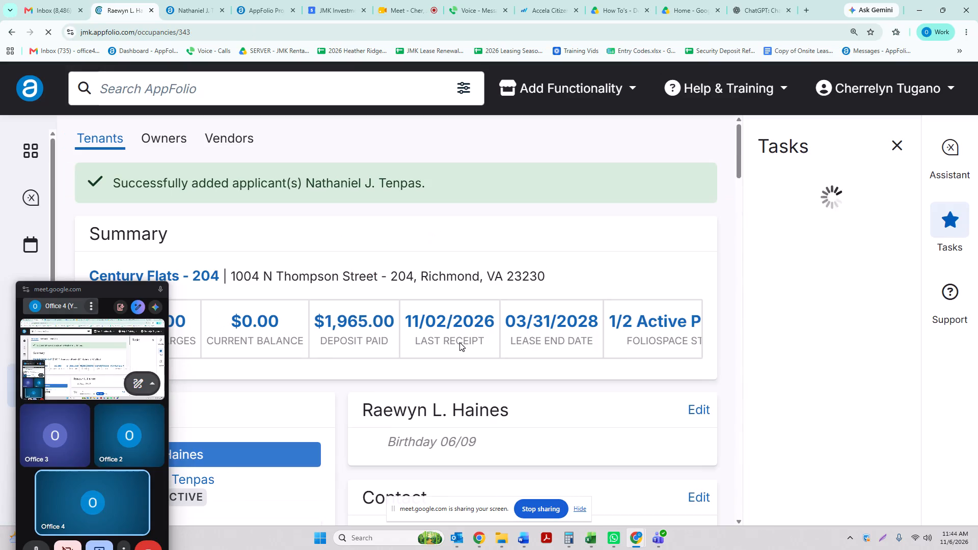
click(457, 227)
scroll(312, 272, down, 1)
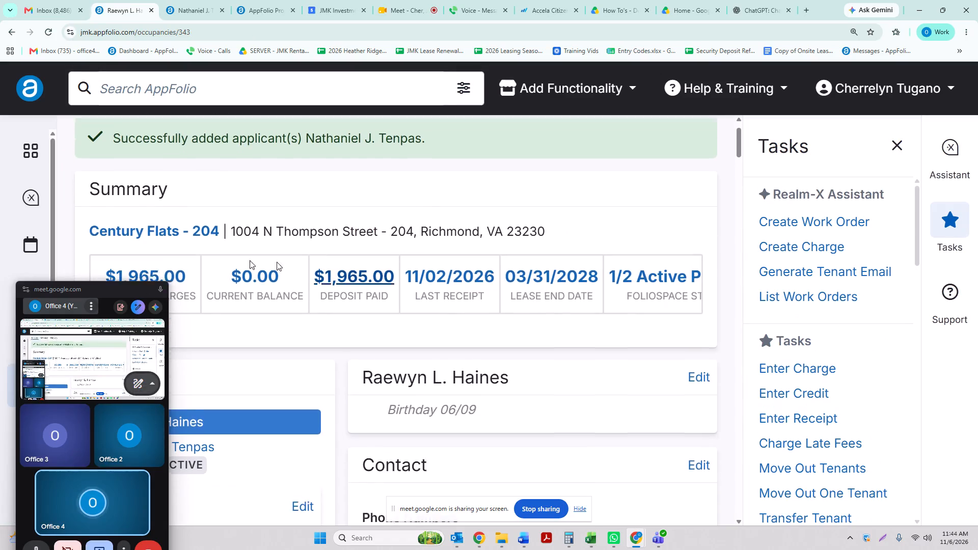
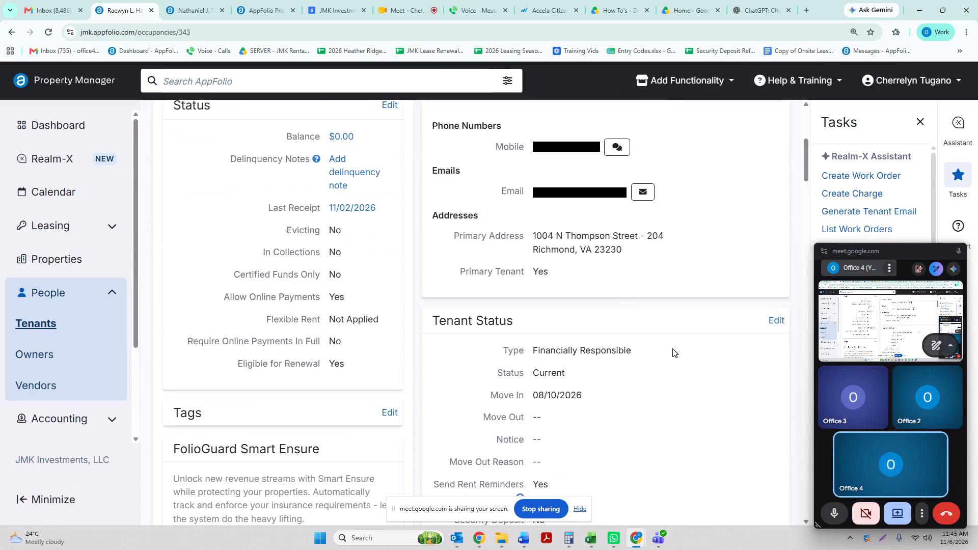
scroll(680, 356, down, 14)
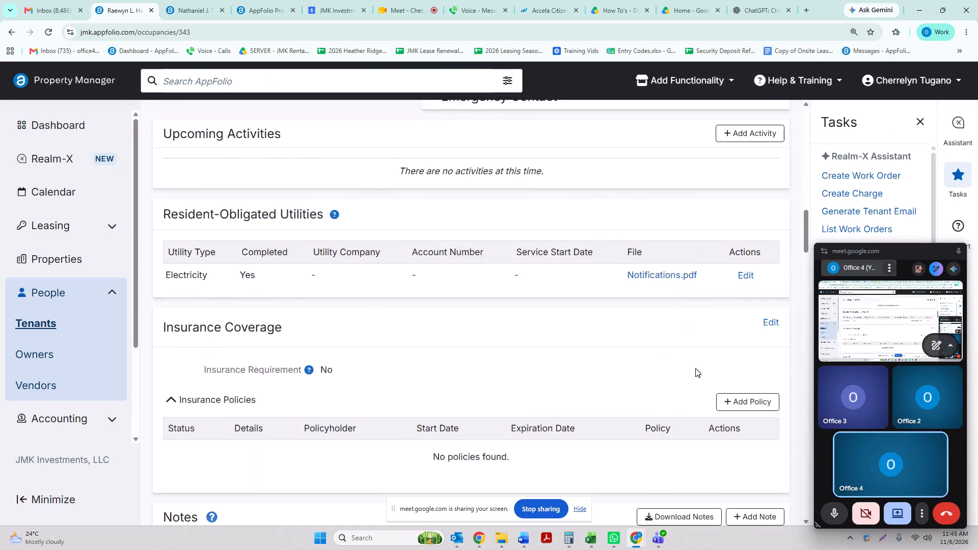
scroll(697, 367, down, 15)
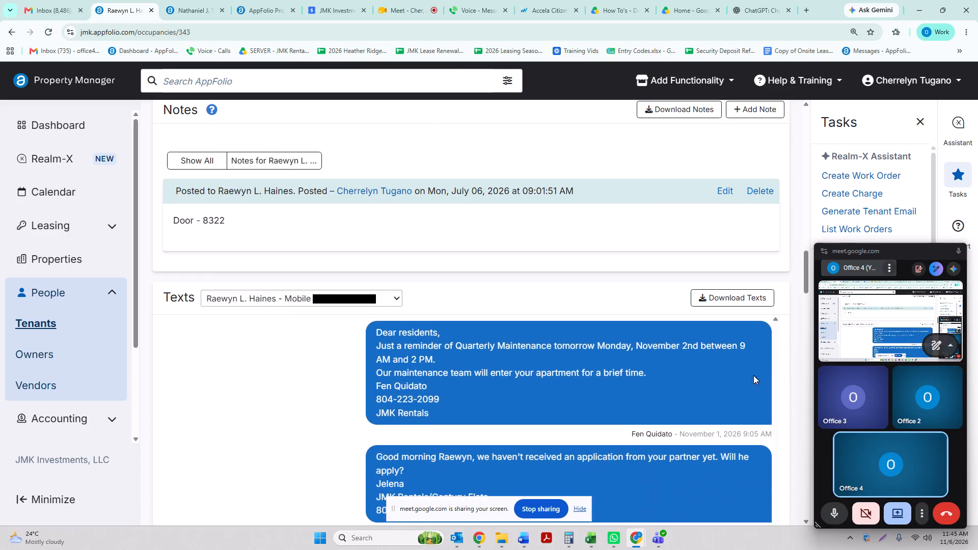
scroll(753, 378, down, 17)
scroll(750, 422, down, 3)
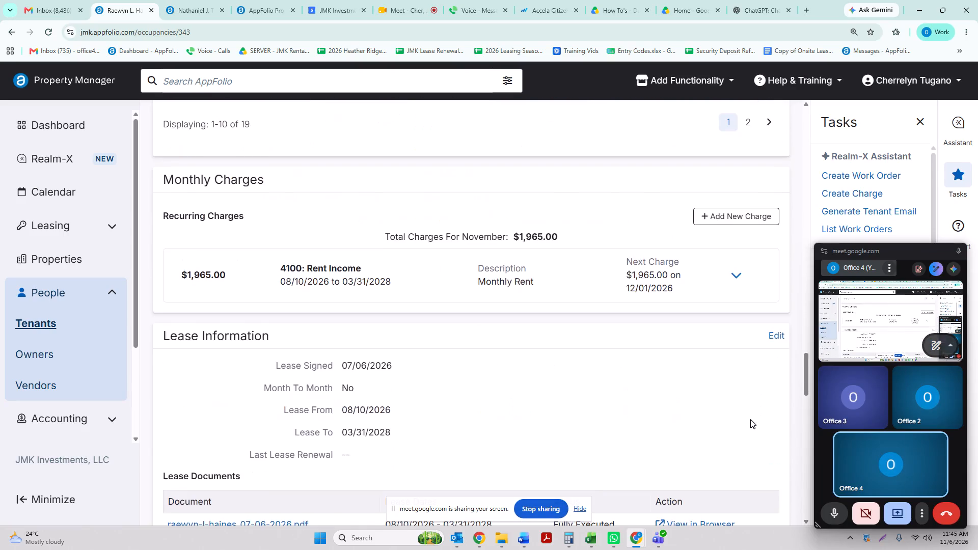
scroll(728, 387, down, 4)
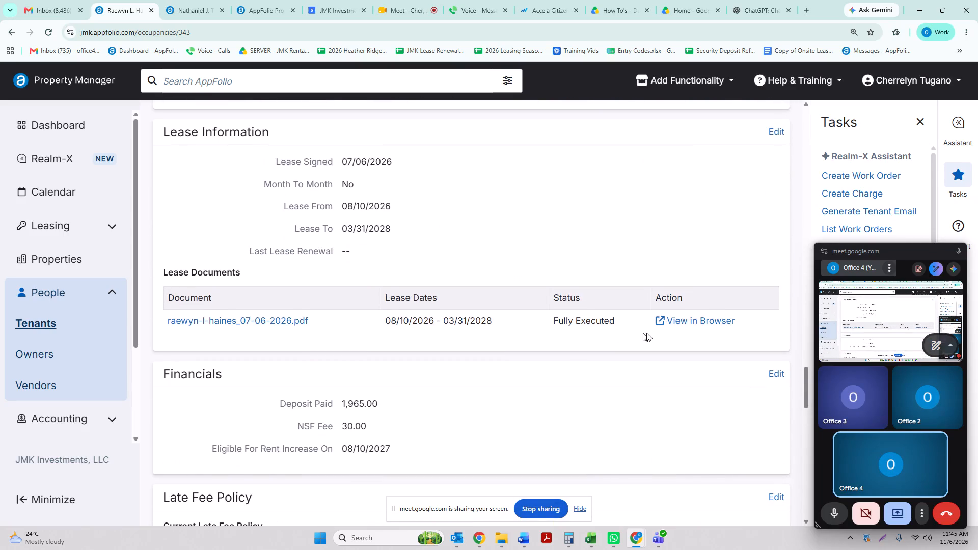
click(689, 321)
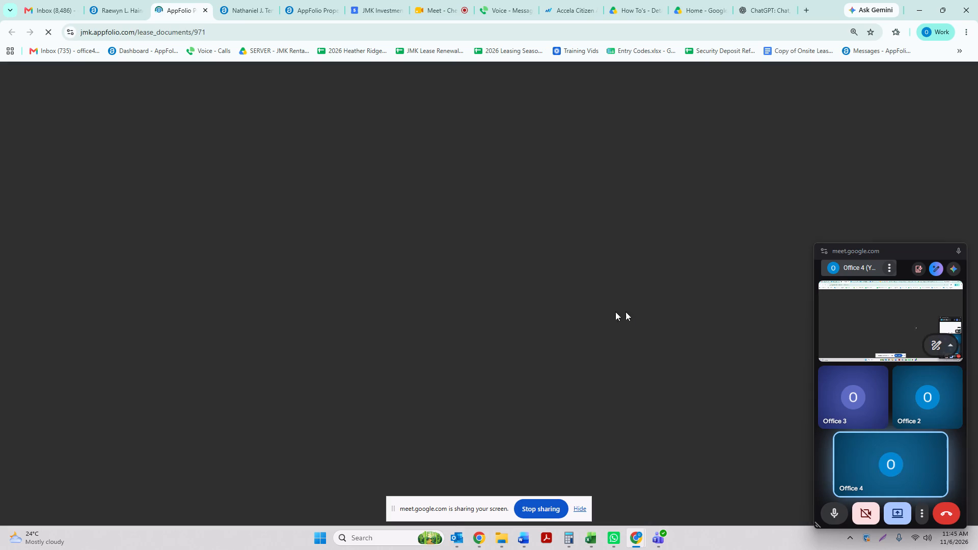
Capture a screenshot of the lease overview's definition page, covering the tenant, dwelling unit, lease dates, deposit and rent lines.
scroll(510, 307, down, 13)
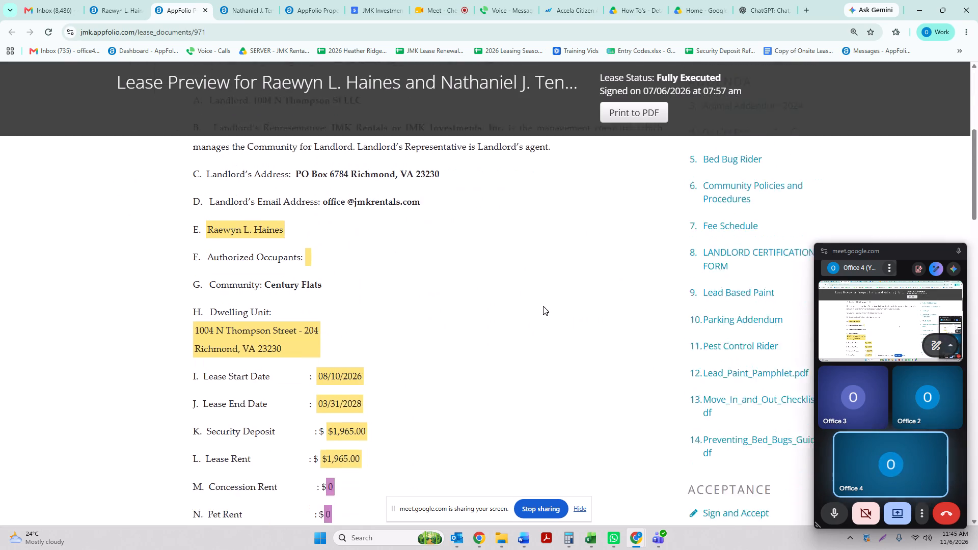
key(Print)
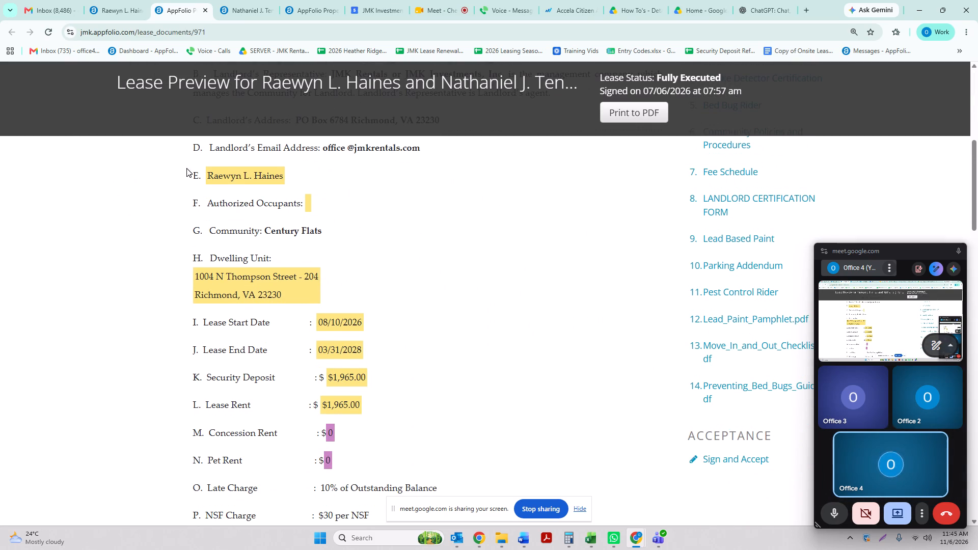
drag(104, 66, 672, 515)
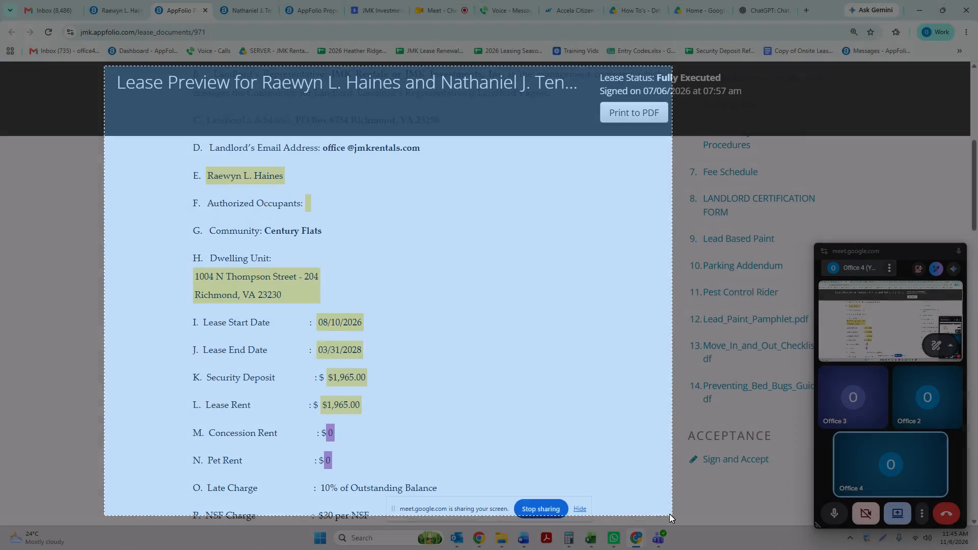
Switch to the CF204 JMK Cheat Sheet_2026 spreadsheet window, keeping the start of the lease overview in view beside it.
scroll(427, 306, up, 5)
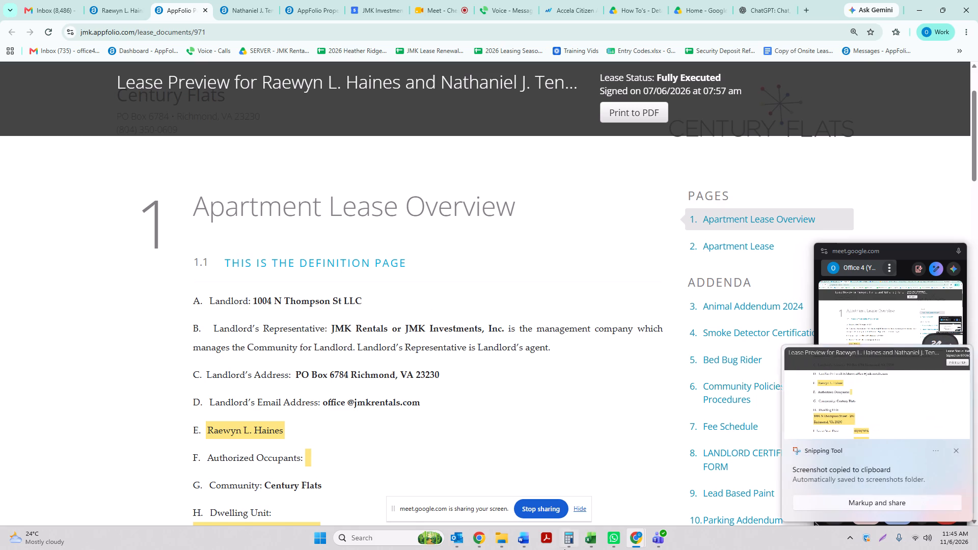
drag(590, 538, 347, 239)
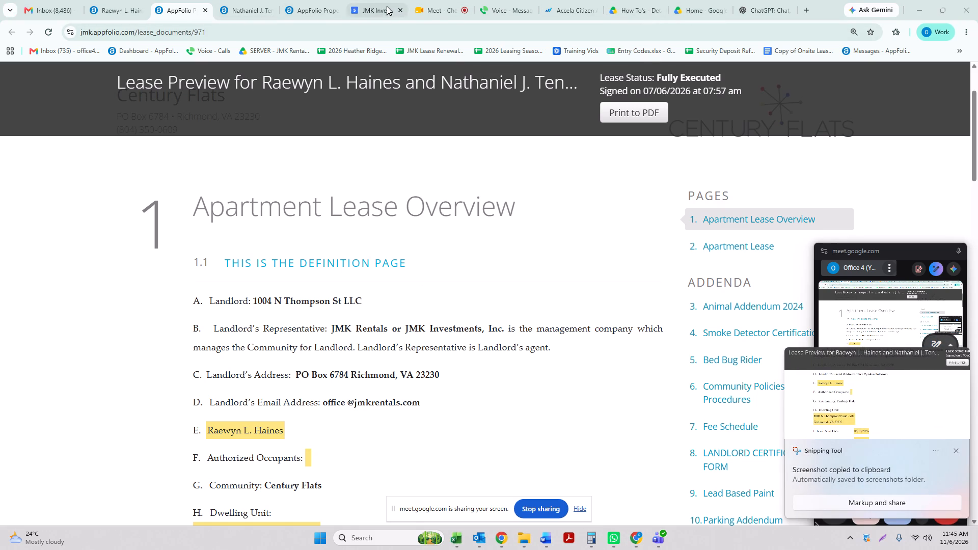
click(641, 539)
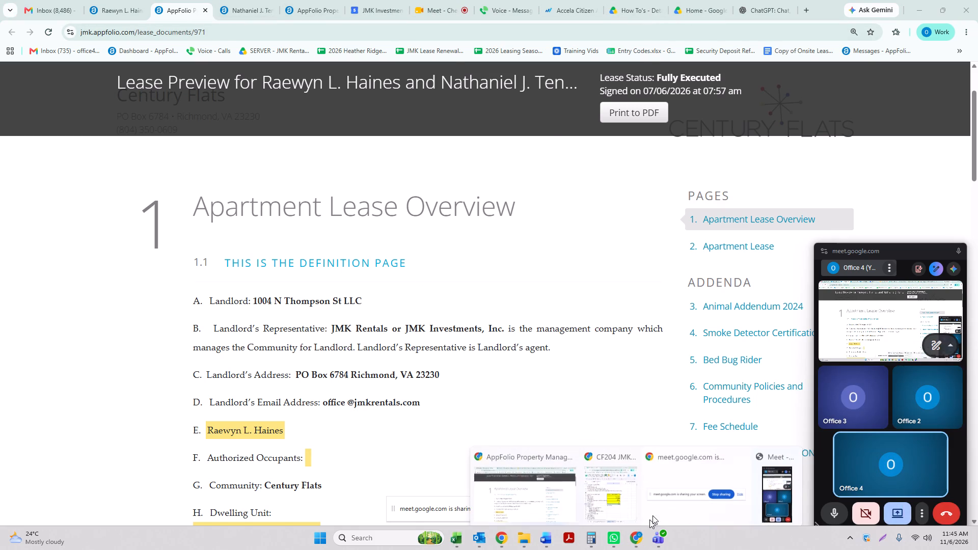
click(606, 487)
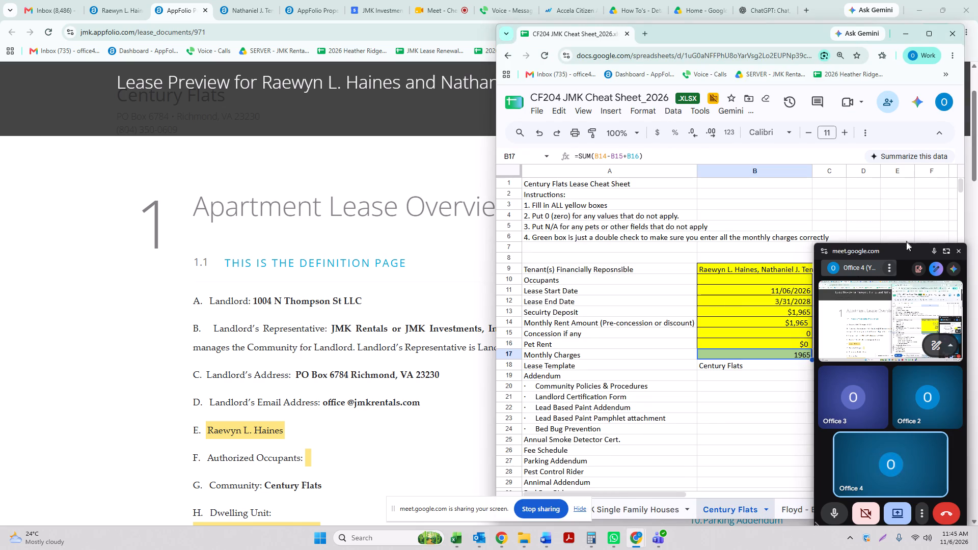
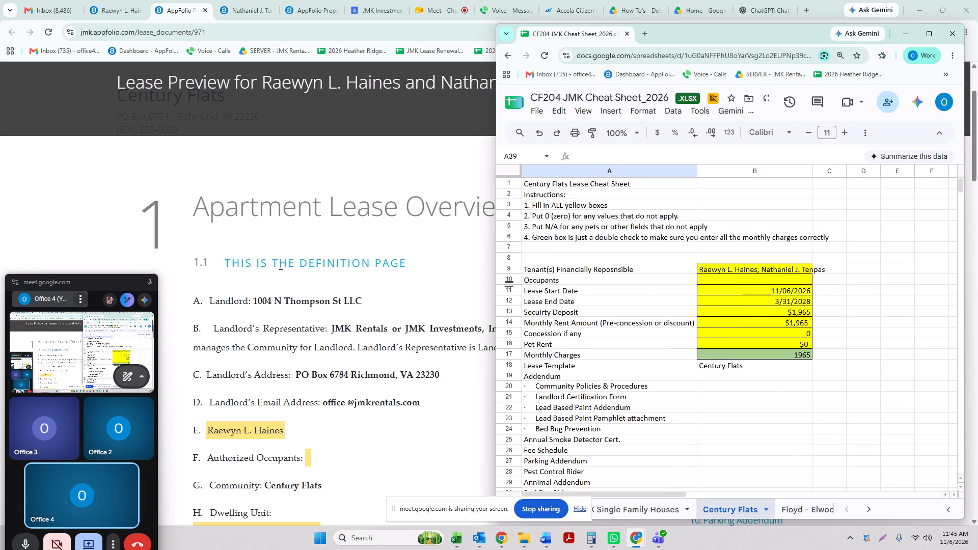
Switch from the cheat sheet back to the Century Flats - 204 tenant page in the AppFolio window.
click(375, 271)
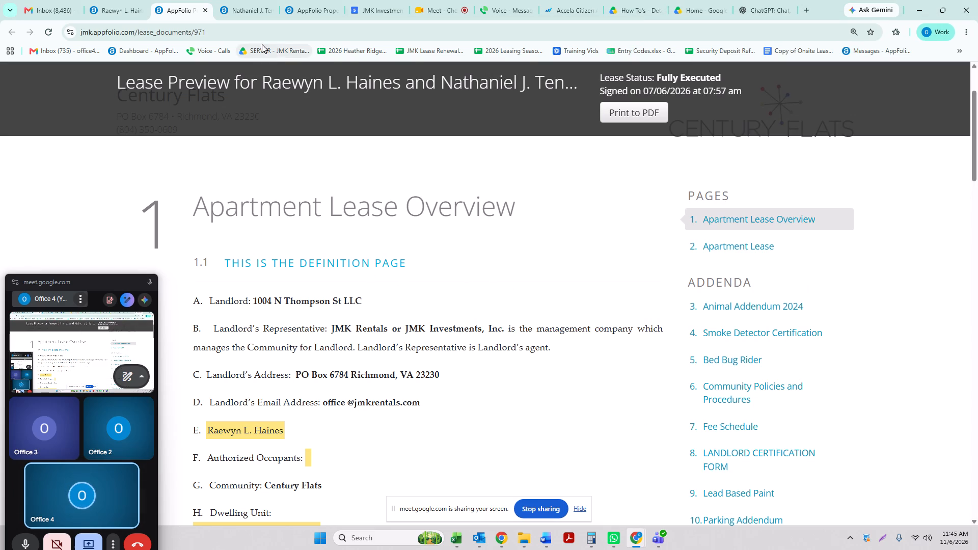
click(125, 14)
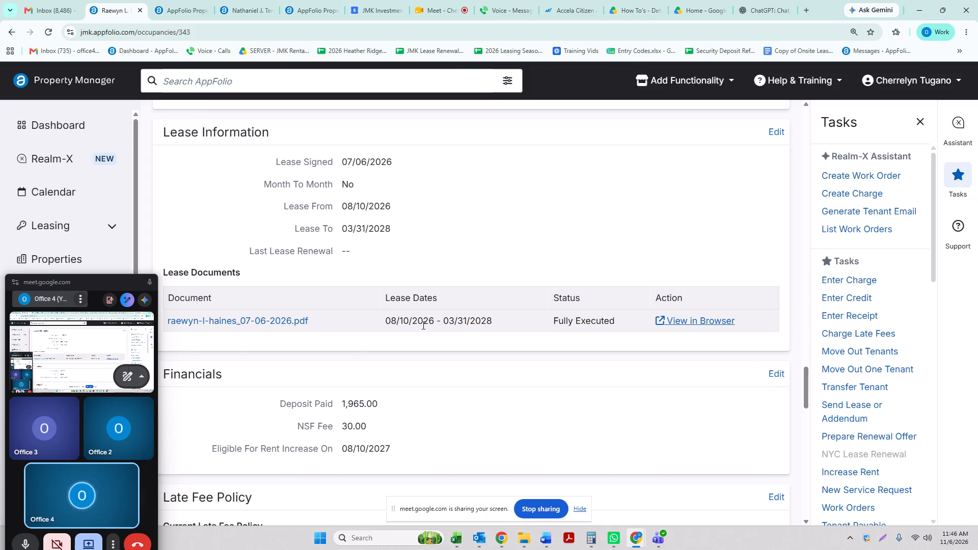
Edit the existing tenant's Tenant Status, setting both the Notice and Move Out dates to 11/06/2026.
scroll(607, 295, up, 5)
scroll(678, 218, up, 19)
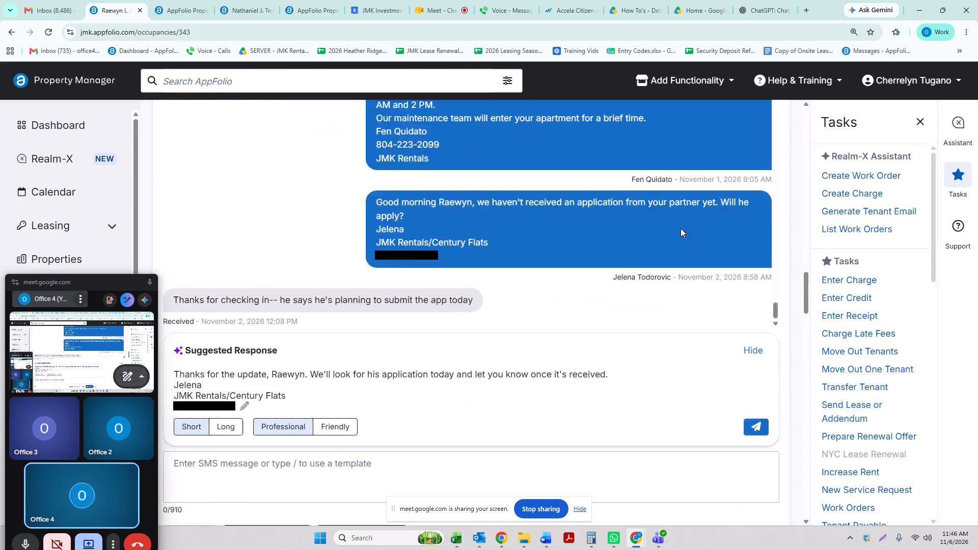
scroll(681, 228, up, 20)
scroll(681, 228, up, 15)
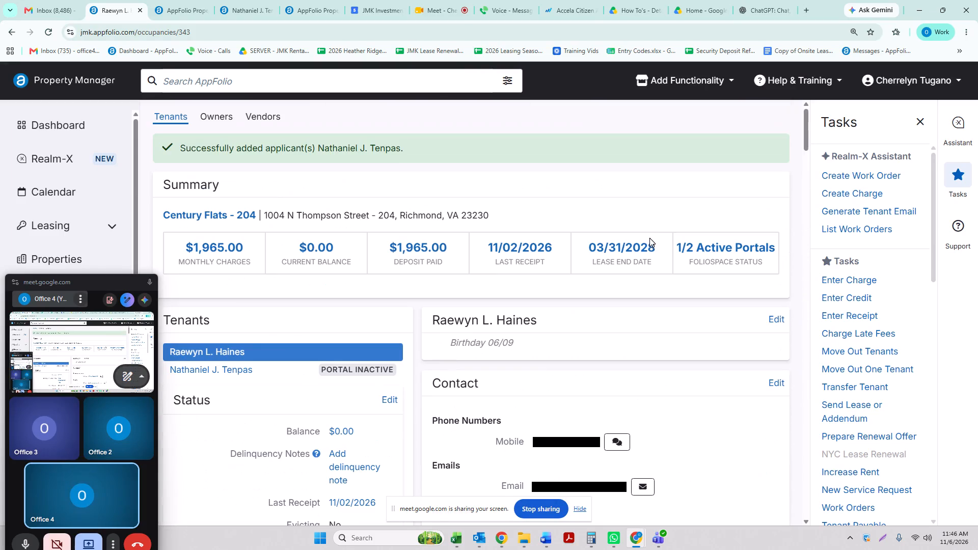
scroll(646, 260, down, 4)
scroll(644, 264, up, 4)
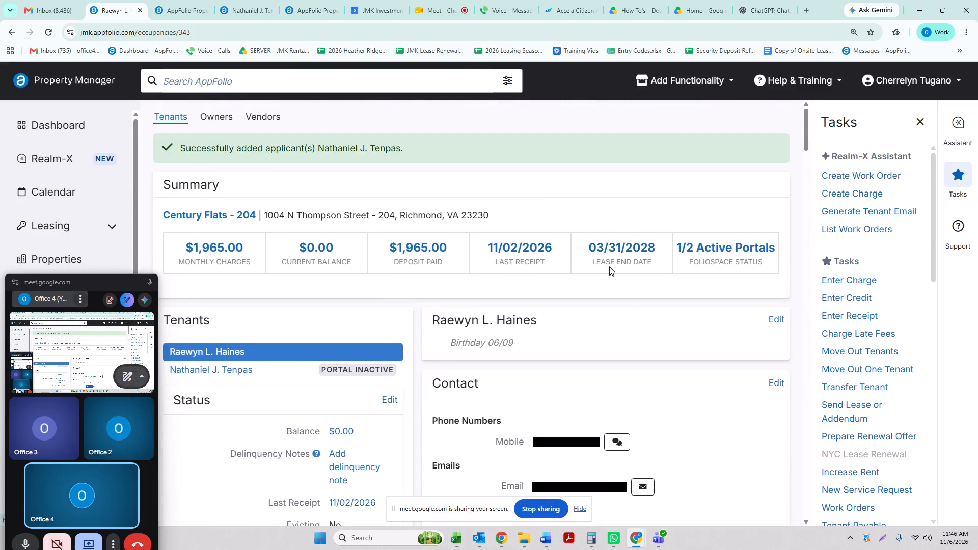
scroll(628, 294, down, 8)
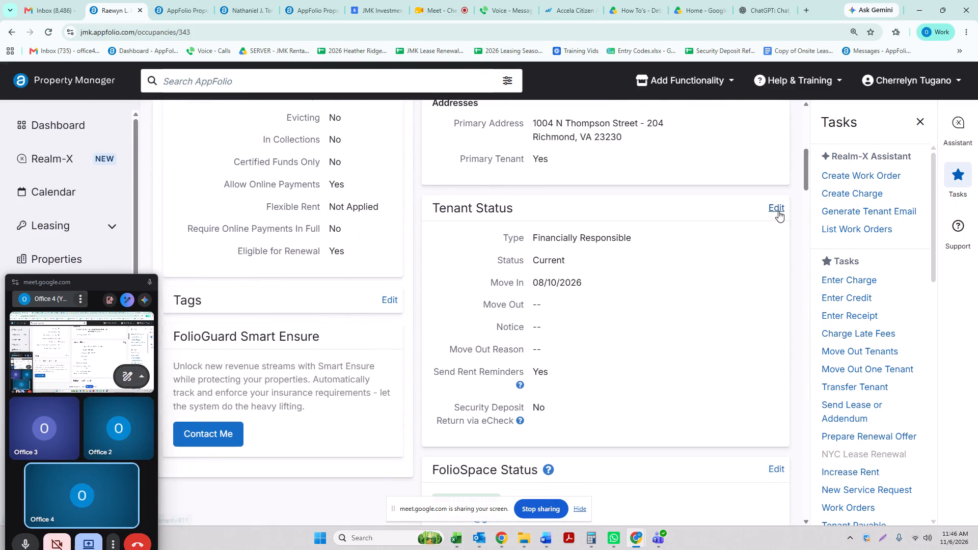
click(778, 211)
click(648, 309)
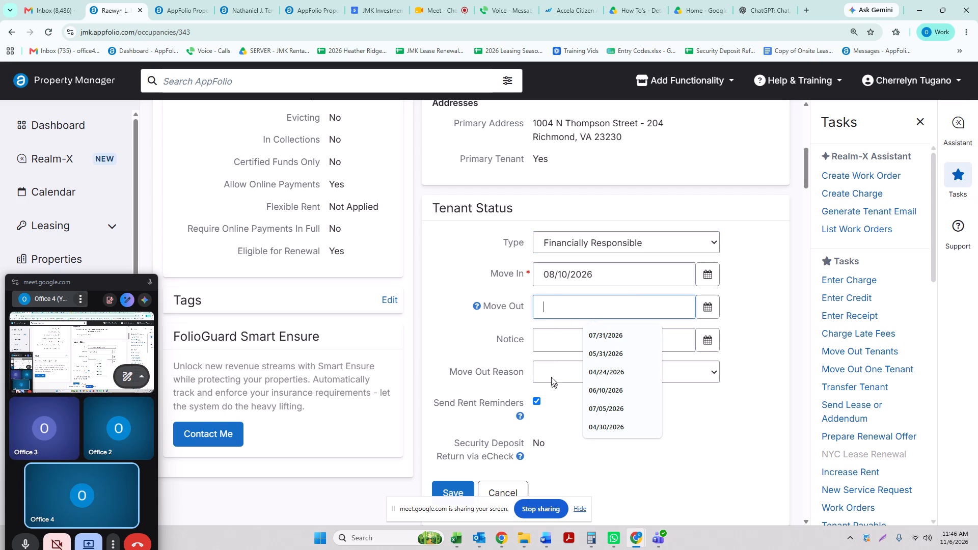
click(704, 309)
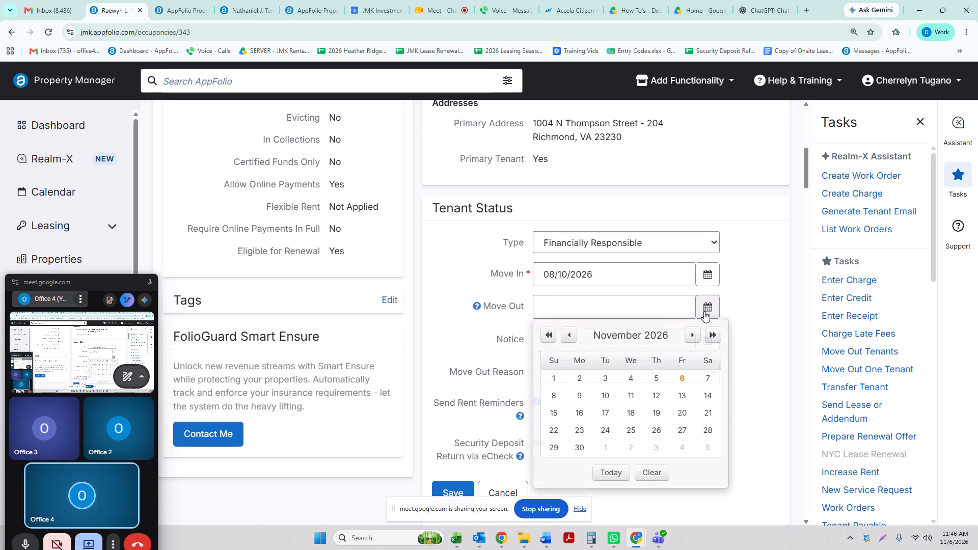
click(743, 300)
click(709, 336)
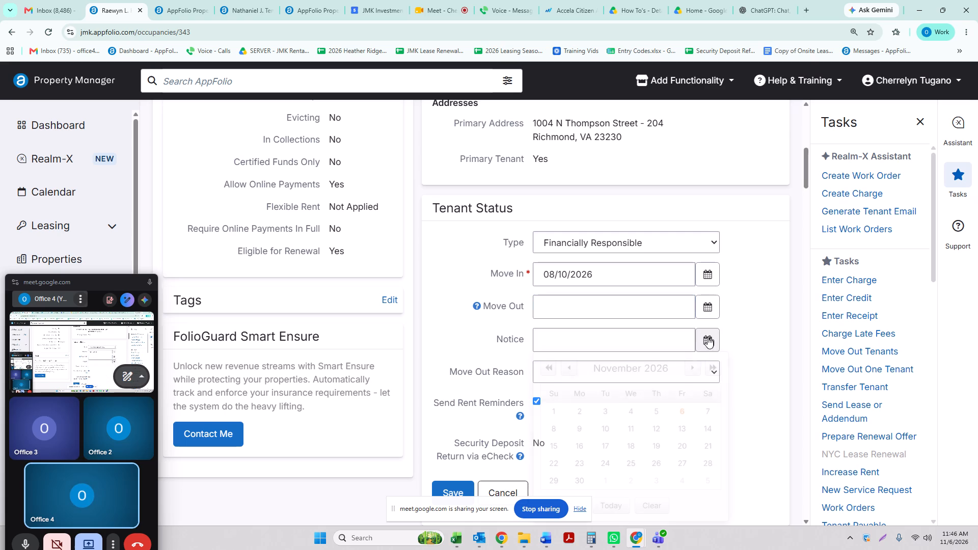
click(681, 408)
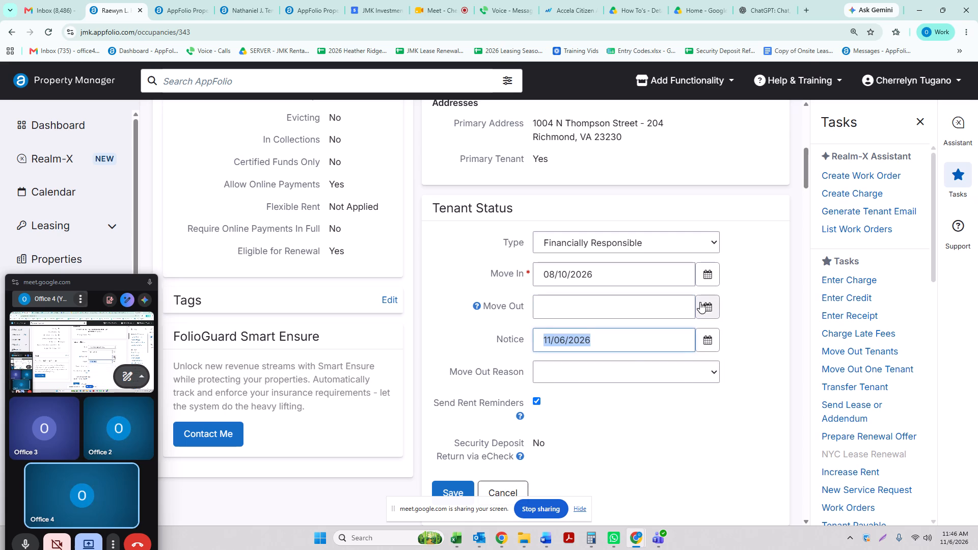
click(700, 302)
click(686, 377)
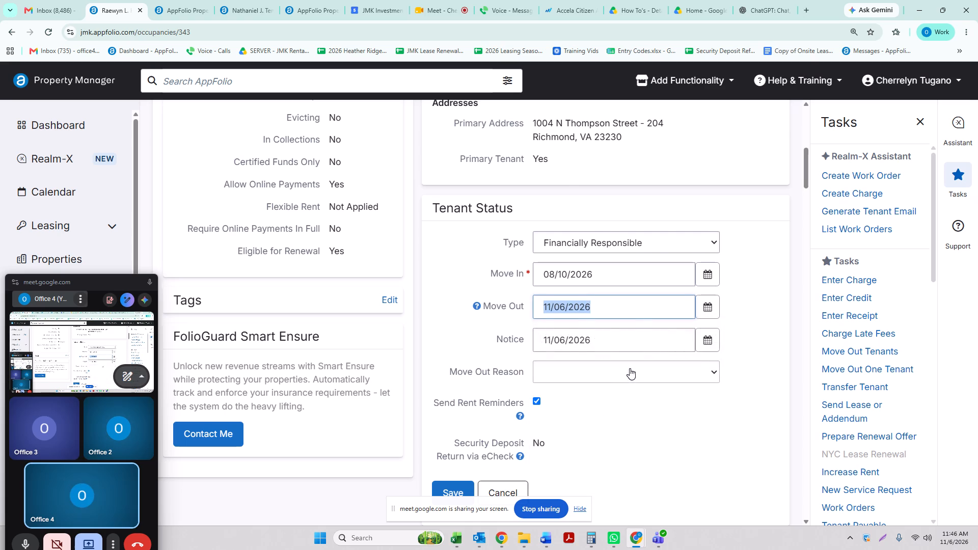
Set the Move Out Reason to Moving in with significant other/roommate and save the Tenant Status changes.
click(630, 368)
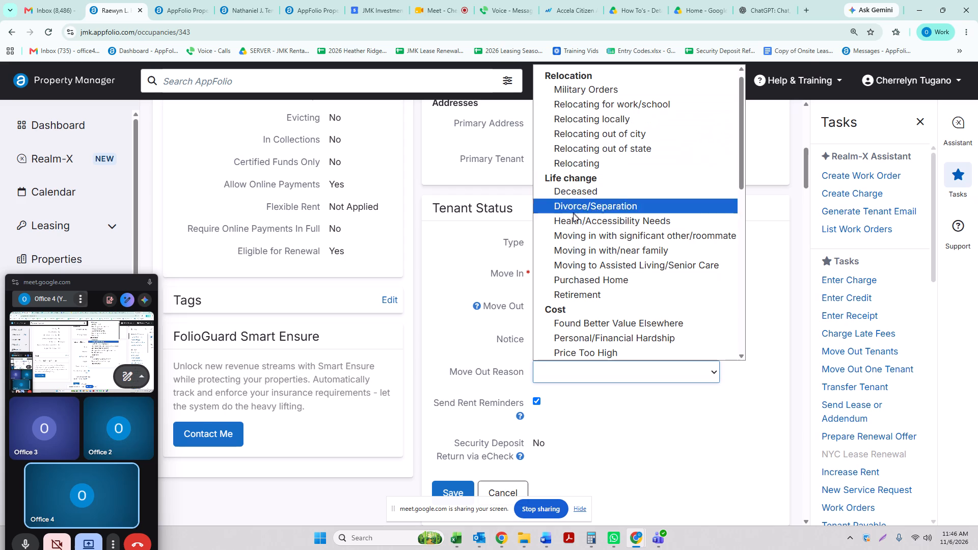
scroll(578, 299, down, 2)
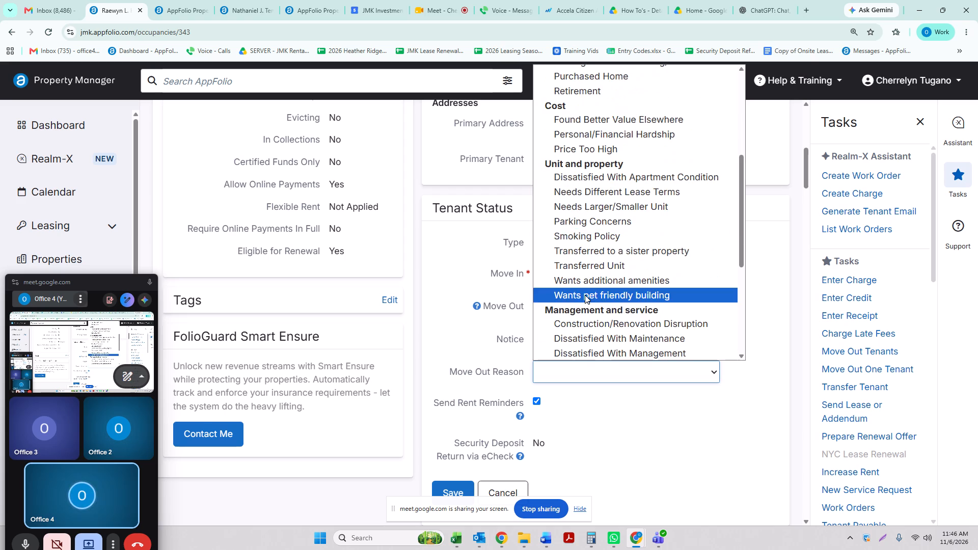
scroll(585, 295, down, 2)
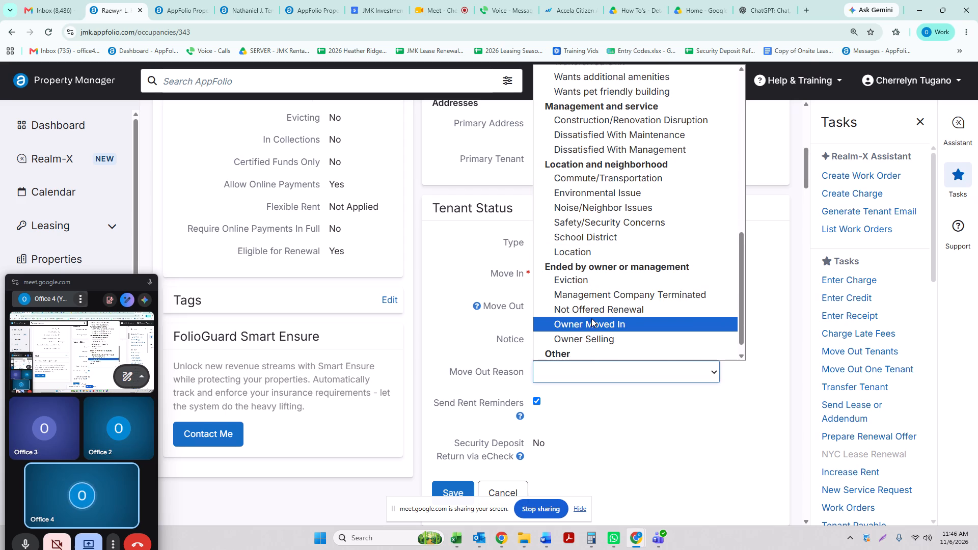
scroll(592, 320, down, 1)
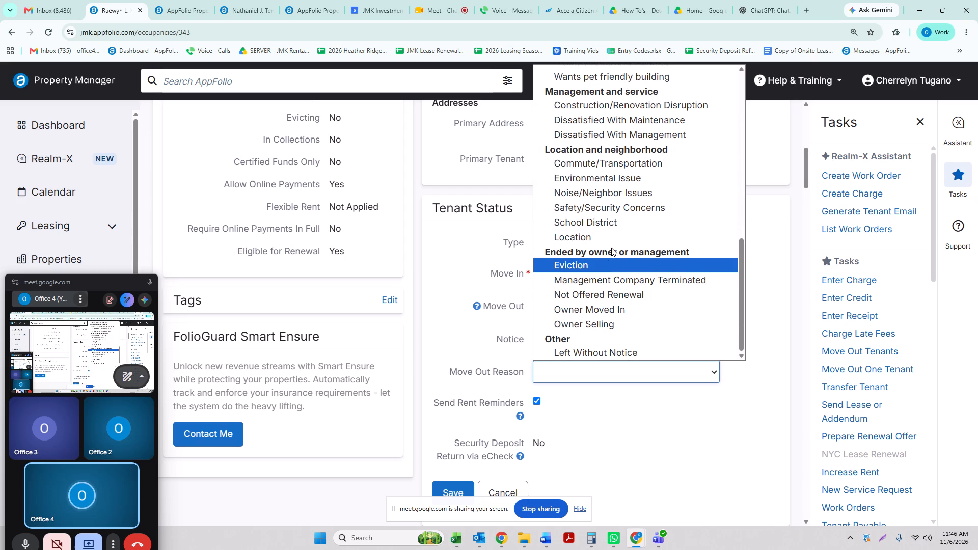
scroll(612, 241, up, 1)
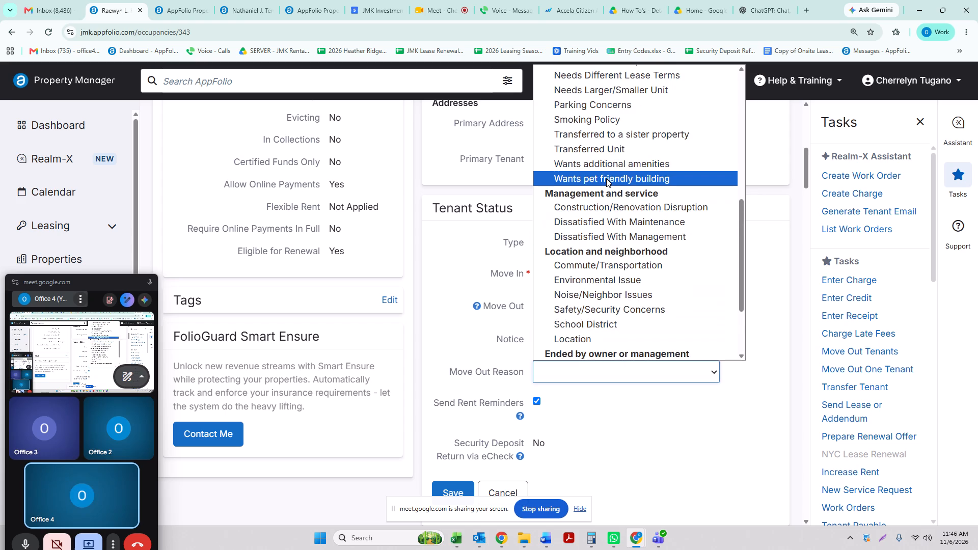
scroll(606, 178, up, 2)
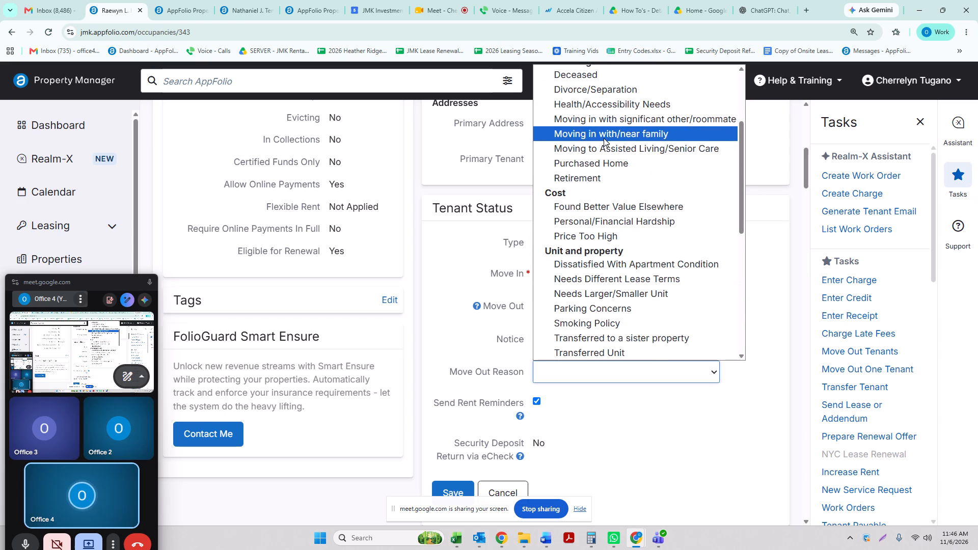
click(612, 120)
scroll(512, 455, down, 1)
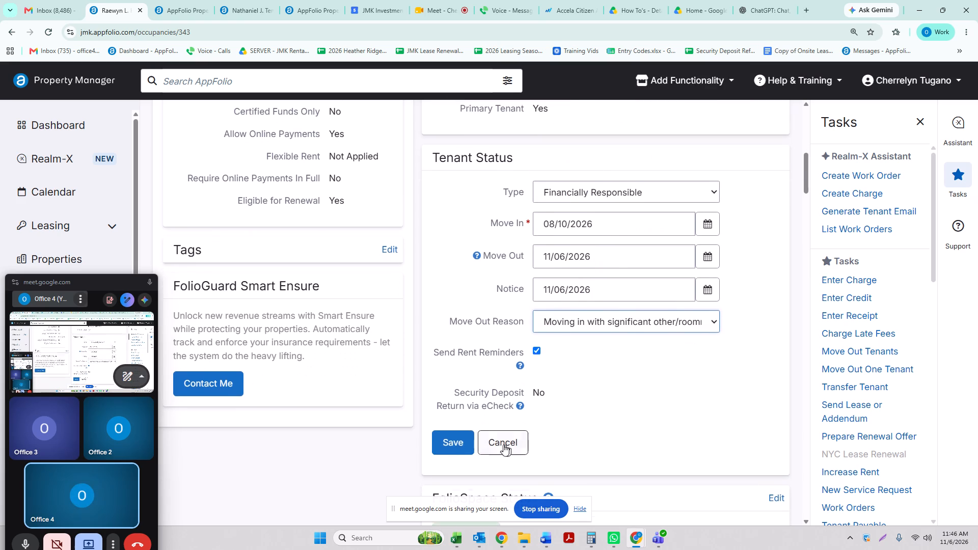
click(453, 434)
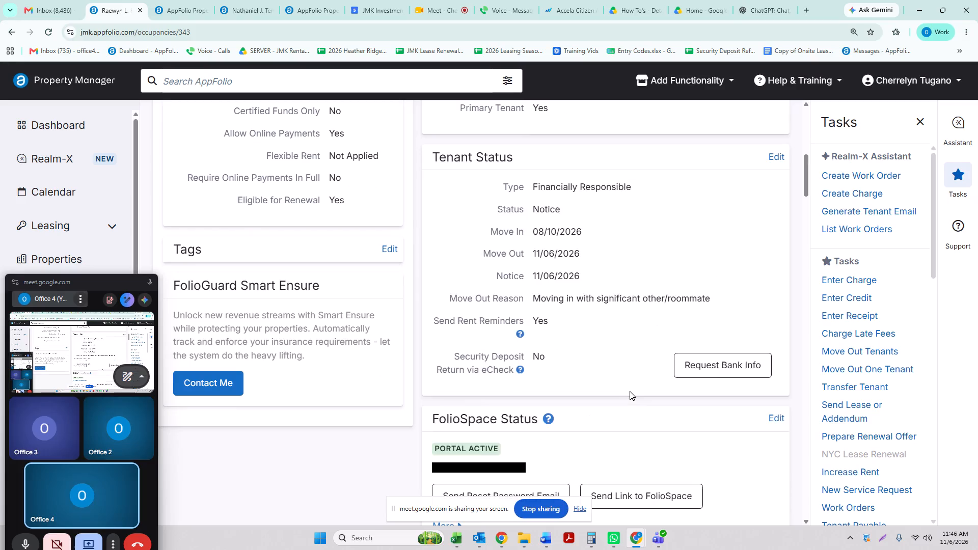
scroll(831, 428, down, 2)
scroll(856, 471, down, 2)
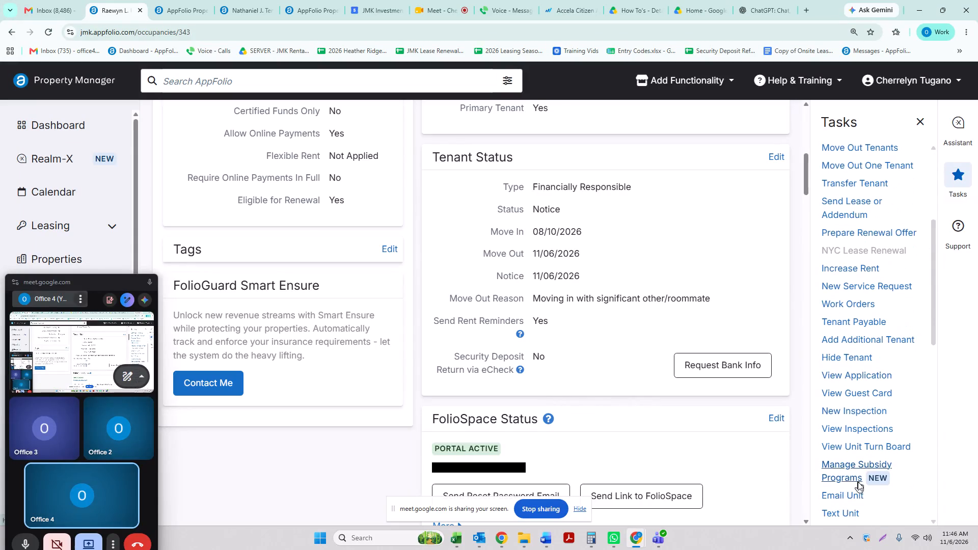
scroll(855, 415, down, 2)
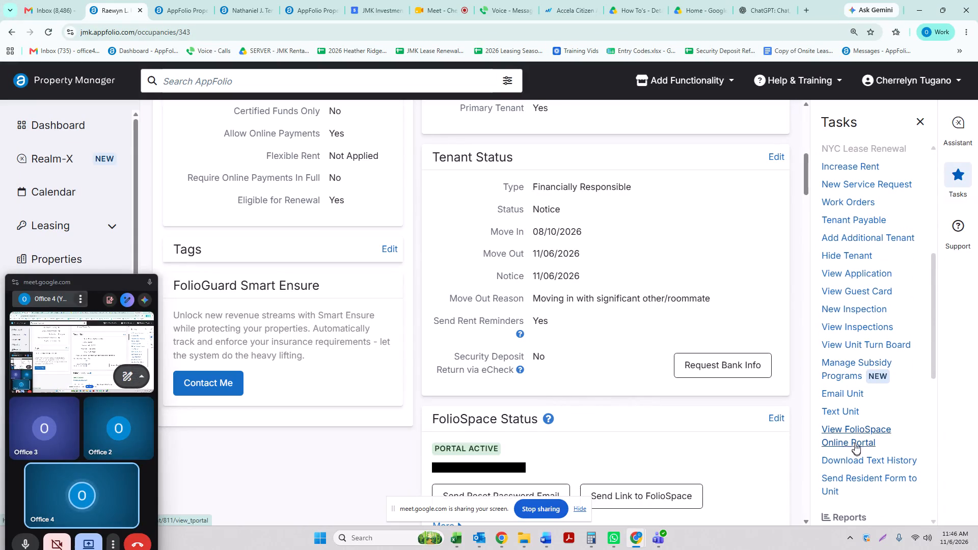
scroll(855, 441, up, 1)
scroll(858, 367, up, 2)
click(859, 278)
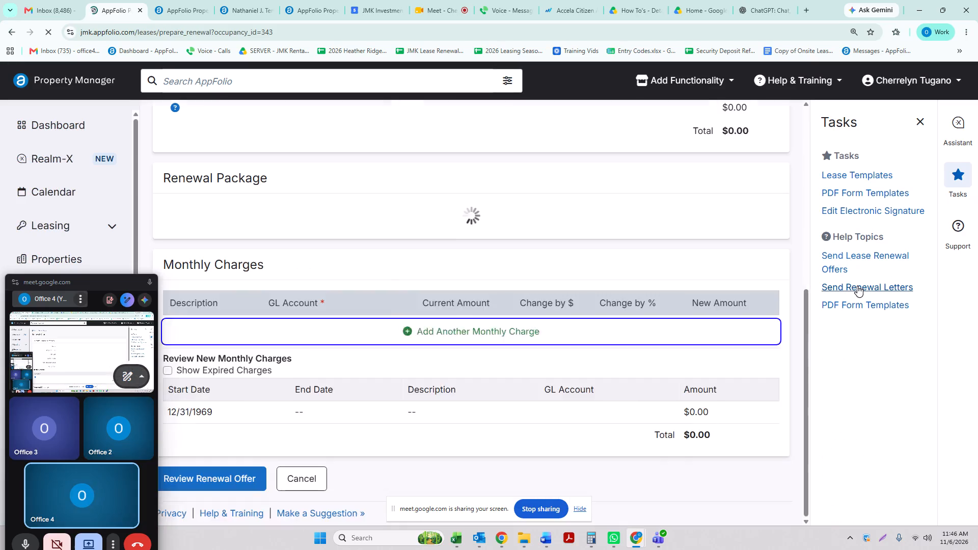
Exclude the Month To Month option from the renewal package and set the Deadline to Respond to 11/06/2026.
scroll(449, 343, down, 2)
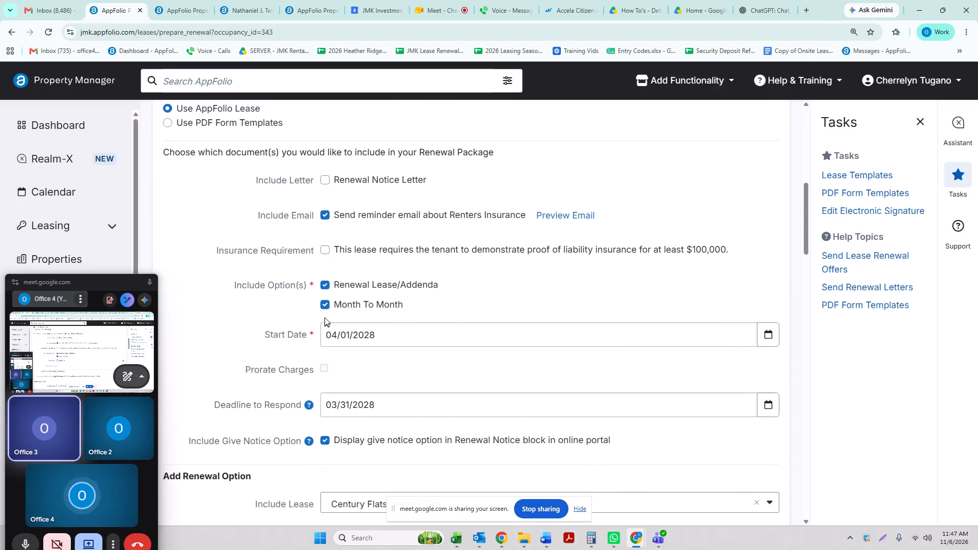
click(326, 304)
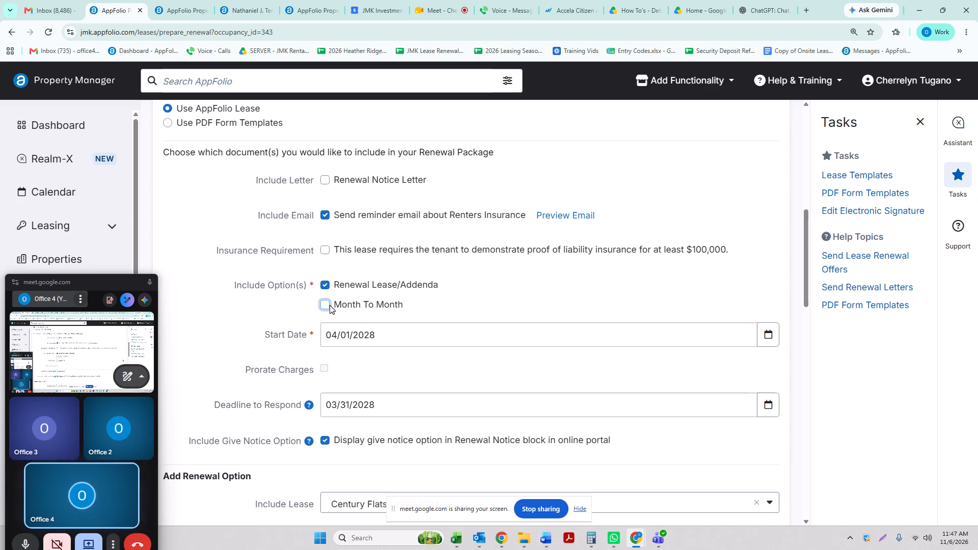
scroll(385, 340, down, 1)
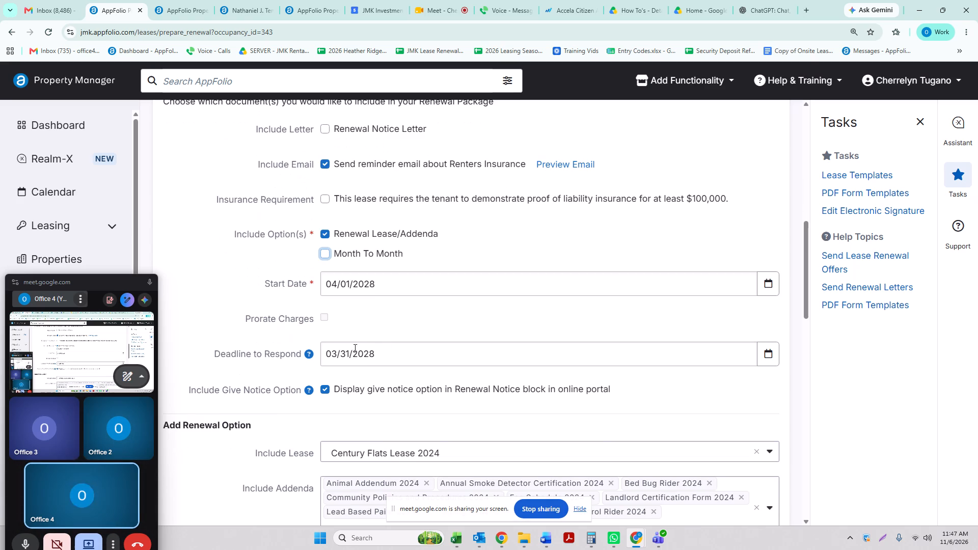
click(339, 361)
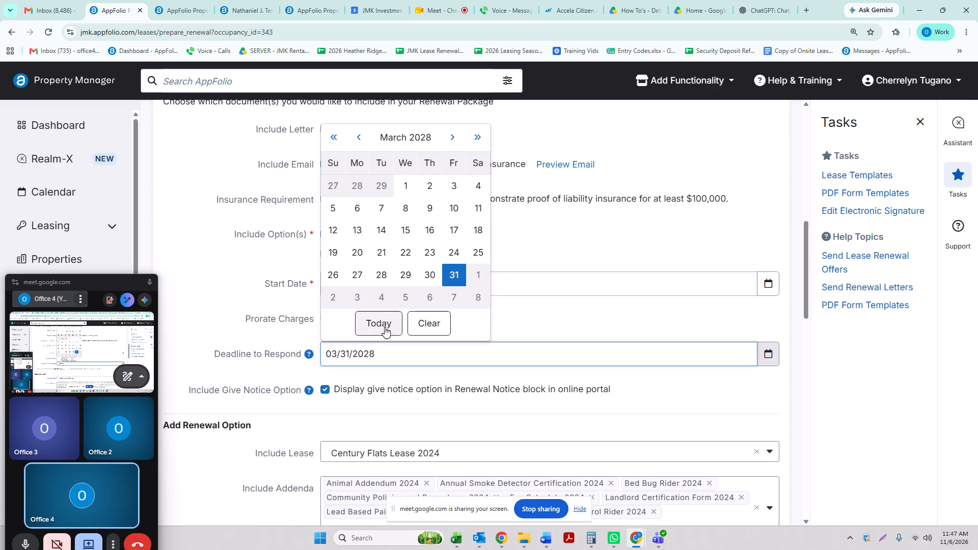
click(388, 324)
click(398, 360)
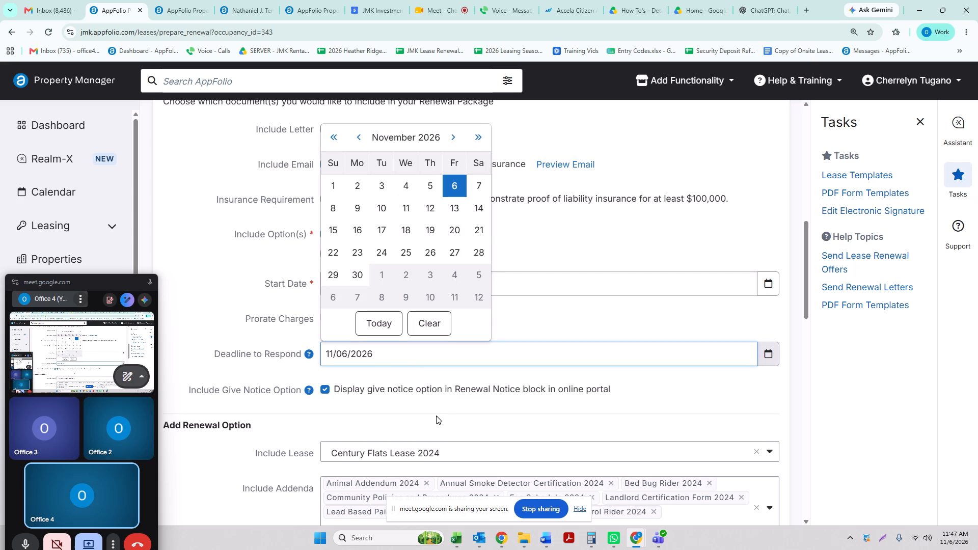
click(441, 410)
Select Century Flats Lease 2024 as the lease included in the renewal option.
scroll(468, 411, down, 2)
click(497, 352)
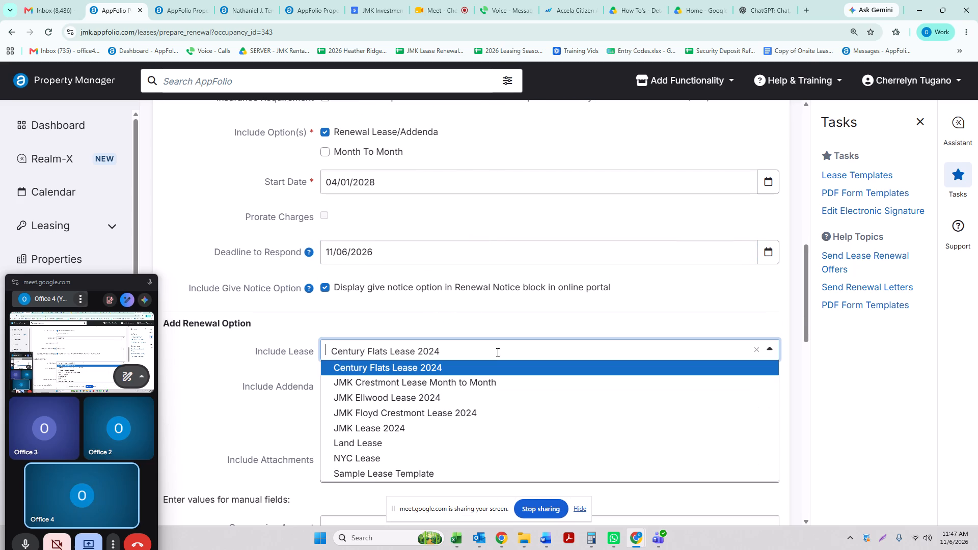
click(476, 366)
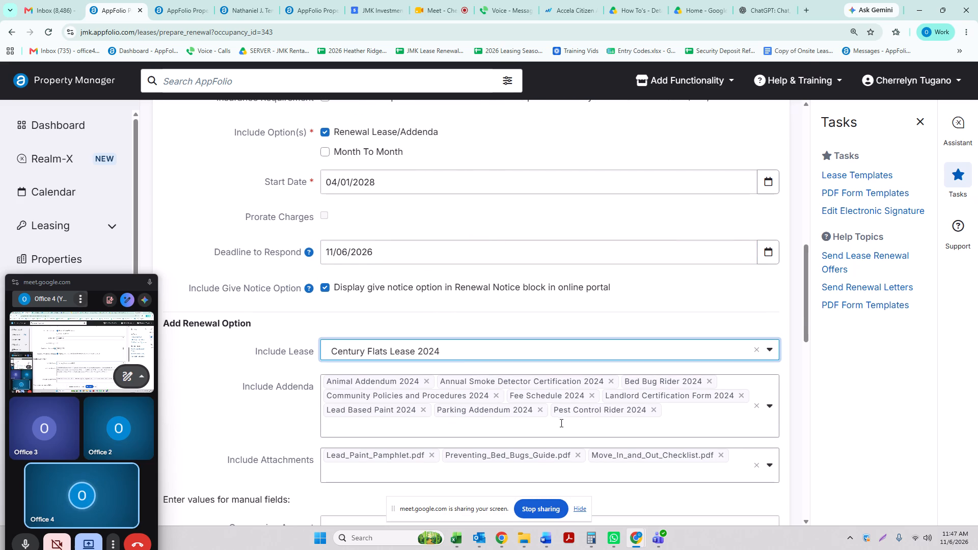
Set the Concession Amount to 0 in the renewal option's manual fields.
scroll(669, 450, down, 1)
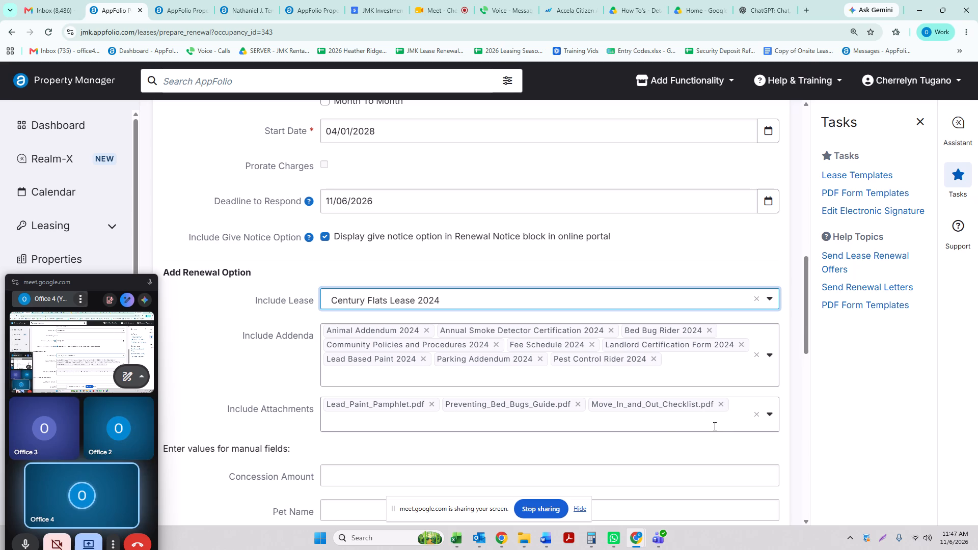
scroll(584, 419, down, 2)
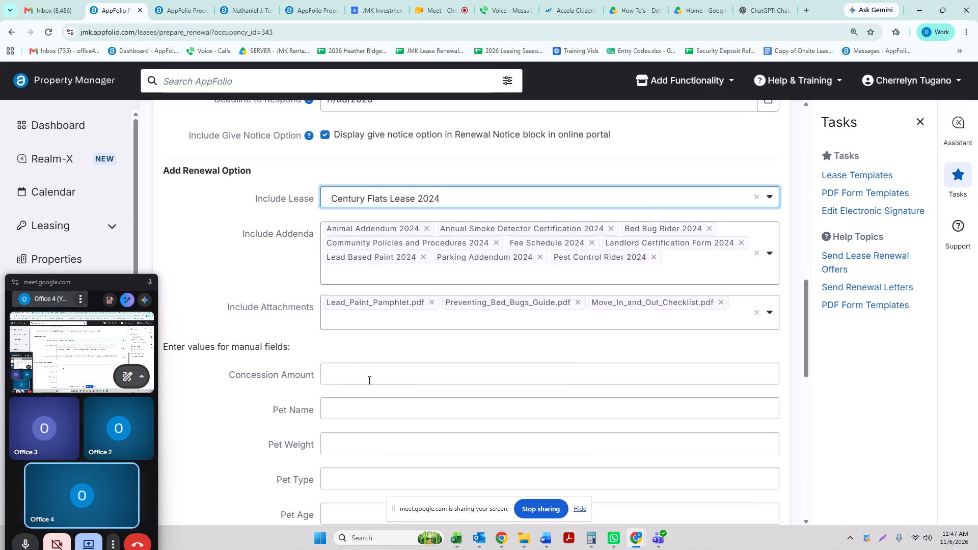
click(368, 380)
key(0)
key(Tab)
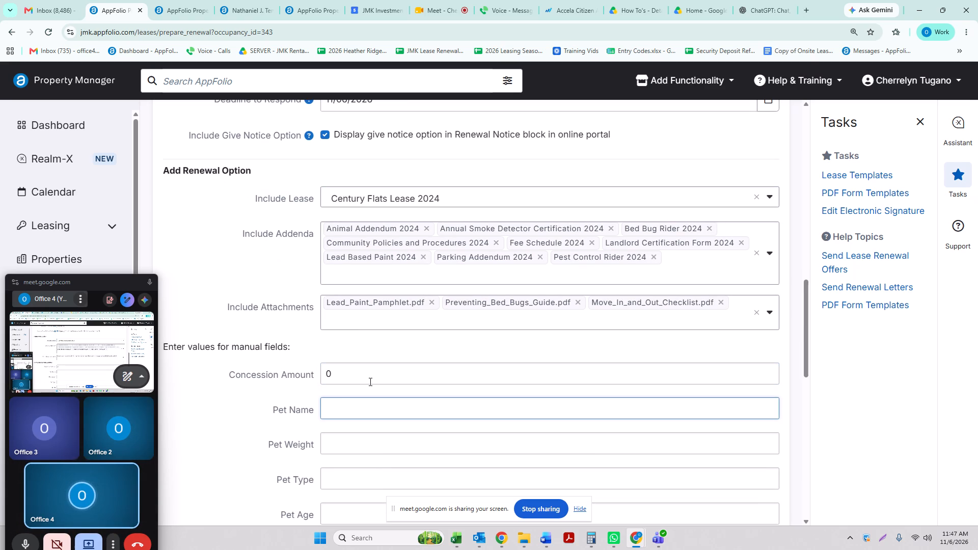
Enter n/a for Pet Name, Pet Weight, Pet Type, Pet Age and Pet Breed, and set Pet Rent to 0.
text(n/a)
key(Tab)
text(n/a)
key(Tab)
scroll(417, 365, down, 2)
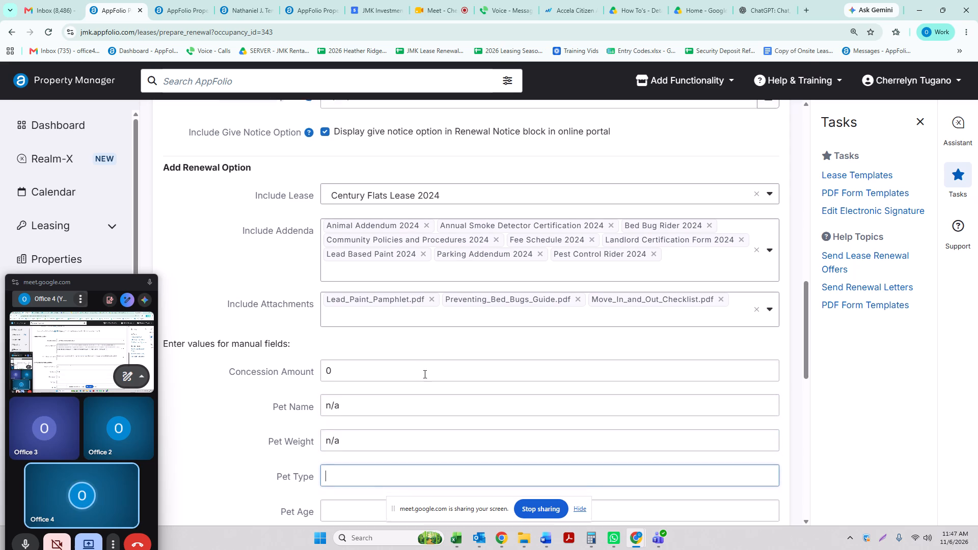
scroll(425, 375, down, 2)
text(n/a)
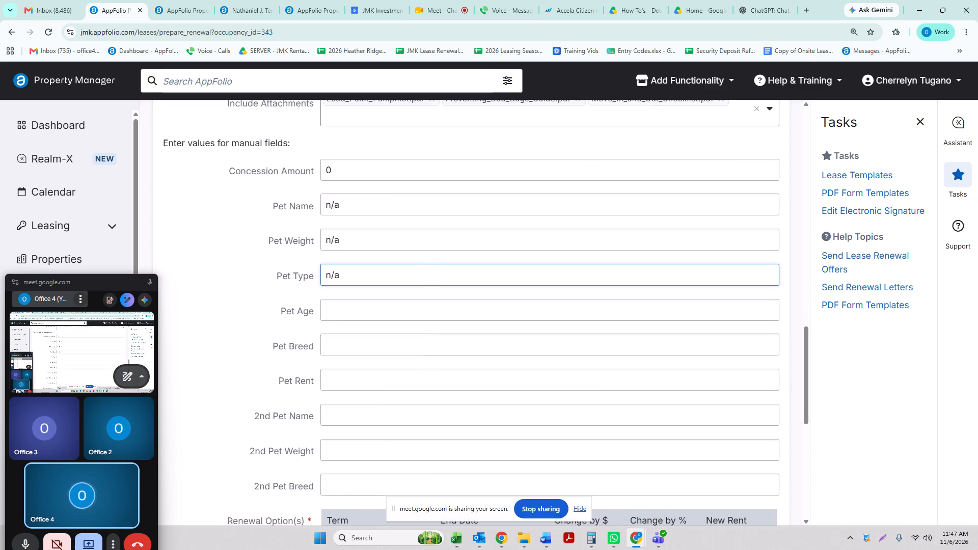
key(Tab)
text(n/a)
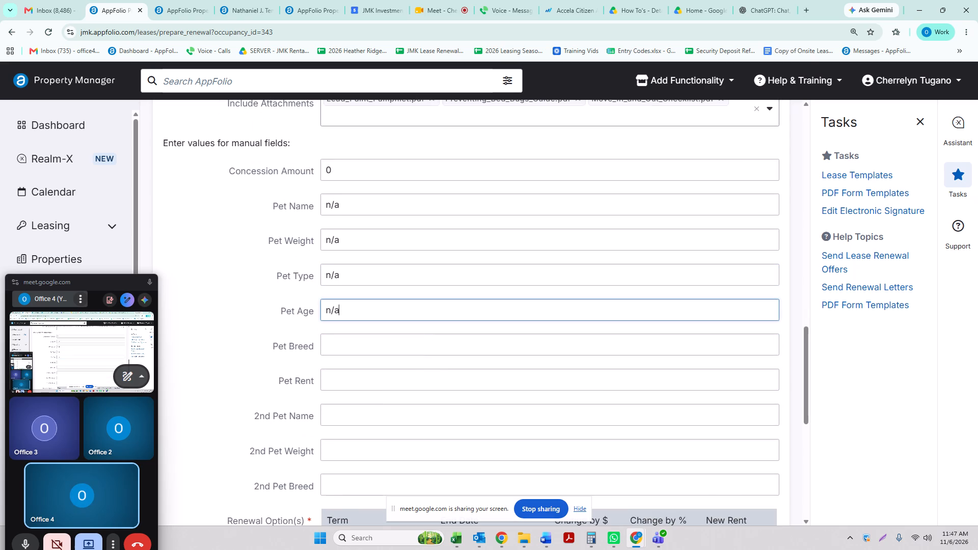
key(Tab)
text(n/a)
key(Tab)
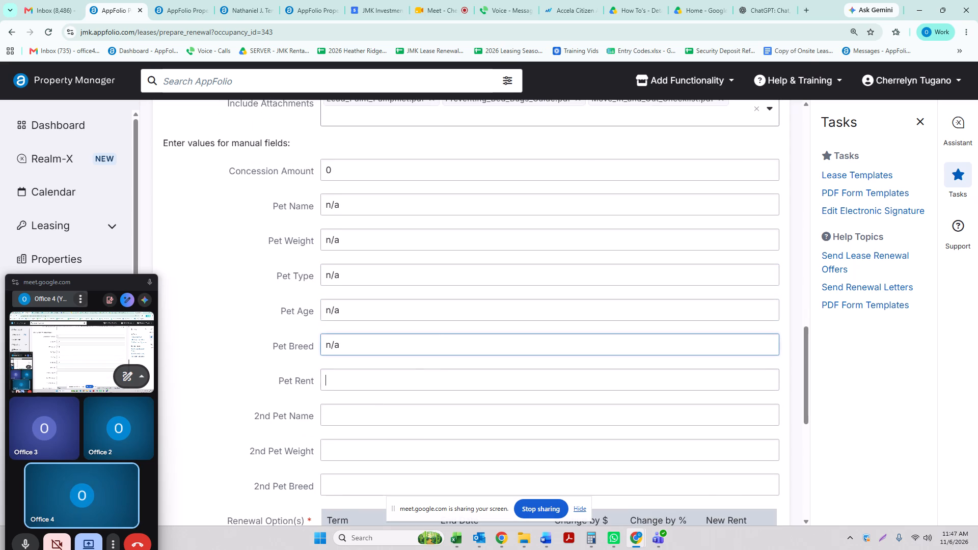
key(0)
key(Tab)
Copy the n/a value from Pet Breed into 2nd Pet Name, 2nd Pet Weight and 2nd Pet Breed.
scroll(447, 362, down, 2)
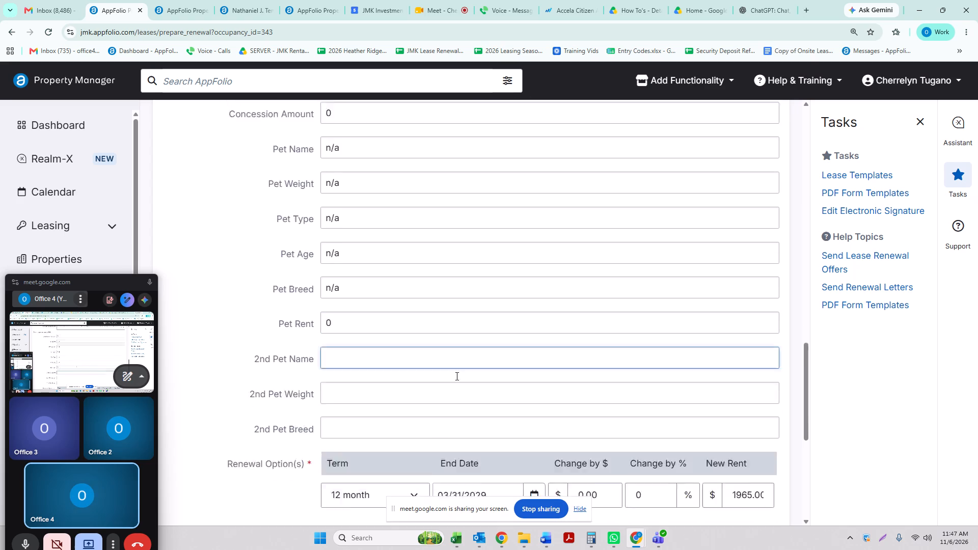
scroll(456, 376, down, 1)
drag(370, 196, 317, 190)
key(ctrl+c)
click(360, 270)
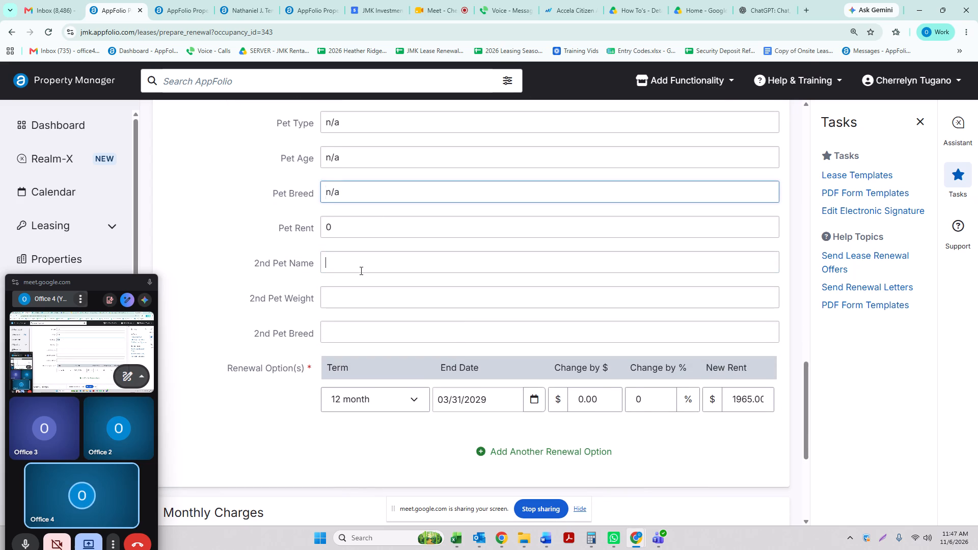
key(ctrl+v)
click(347, 297)
key(ctrl+v)
click(351, 337)
key(ctrl+v)
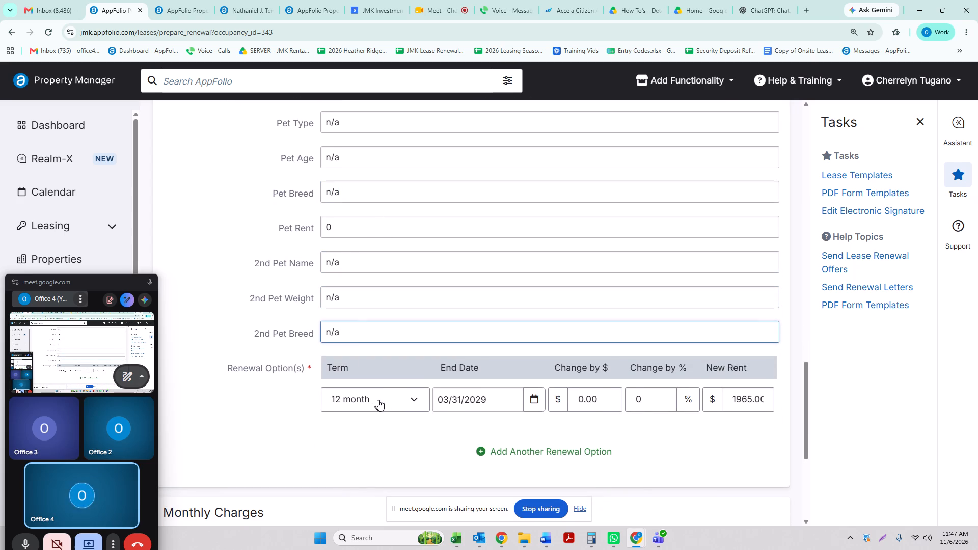
Set the End Date of the renewal option to 03/28/2028.
click(467, 403)
click(487, 401)
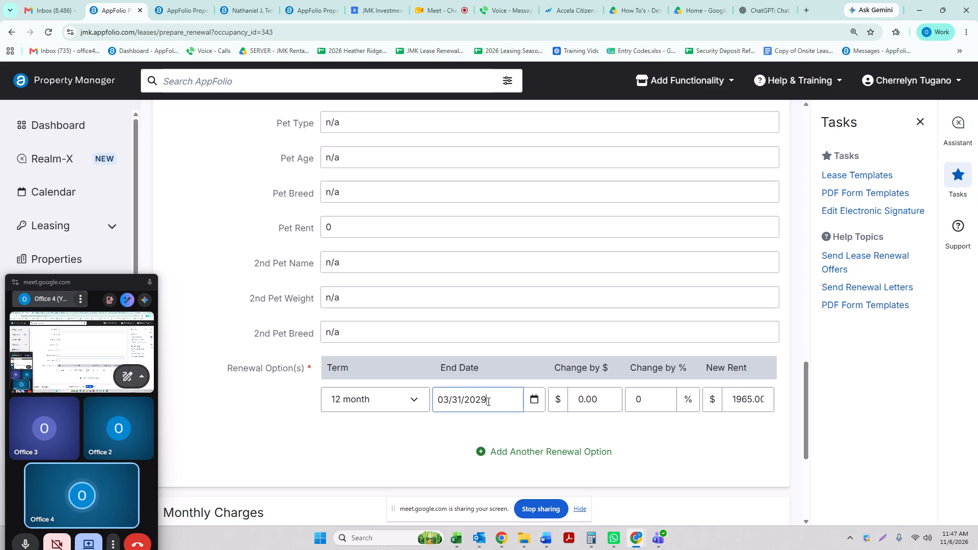
key(BackSpace)
key(BackSpace)
click(536, 400)
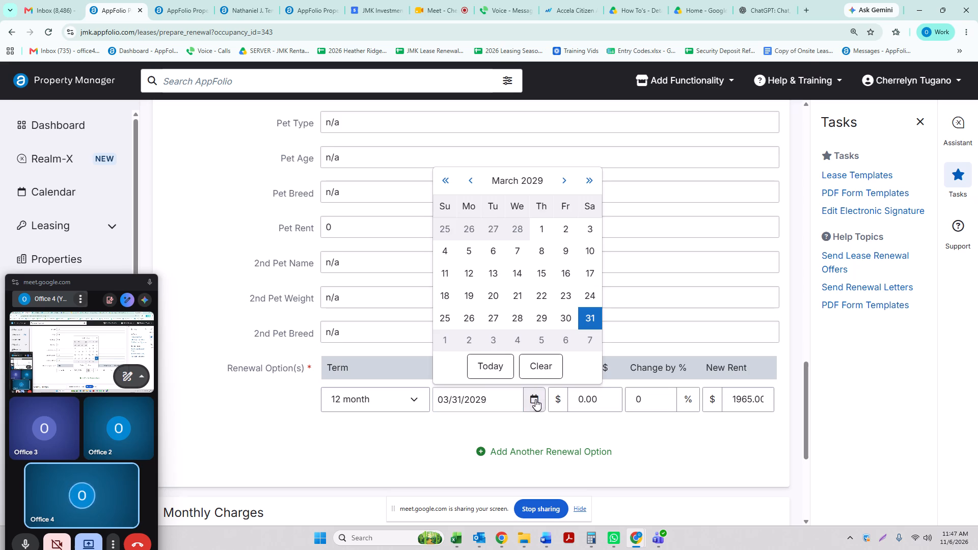
click(470, 182)
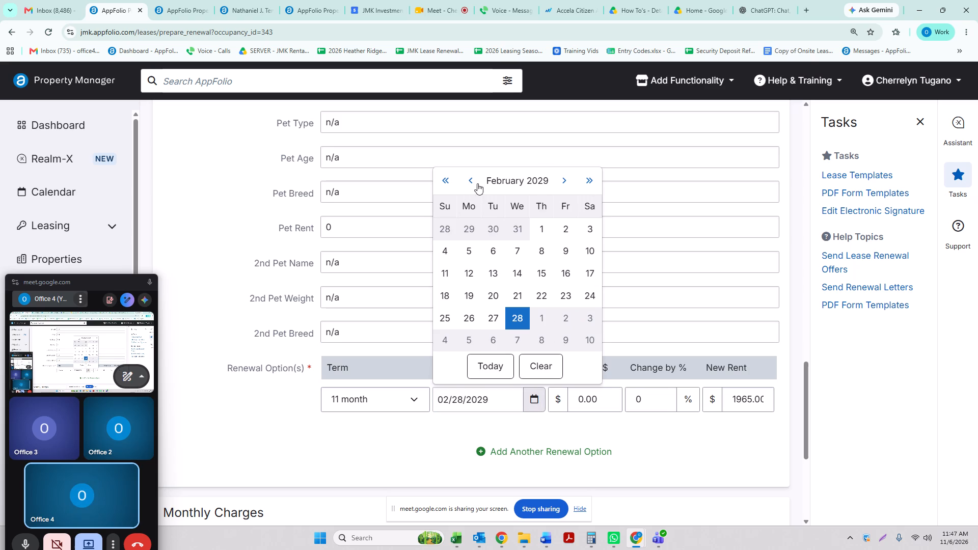
click(447, 178)
click(564, 180)
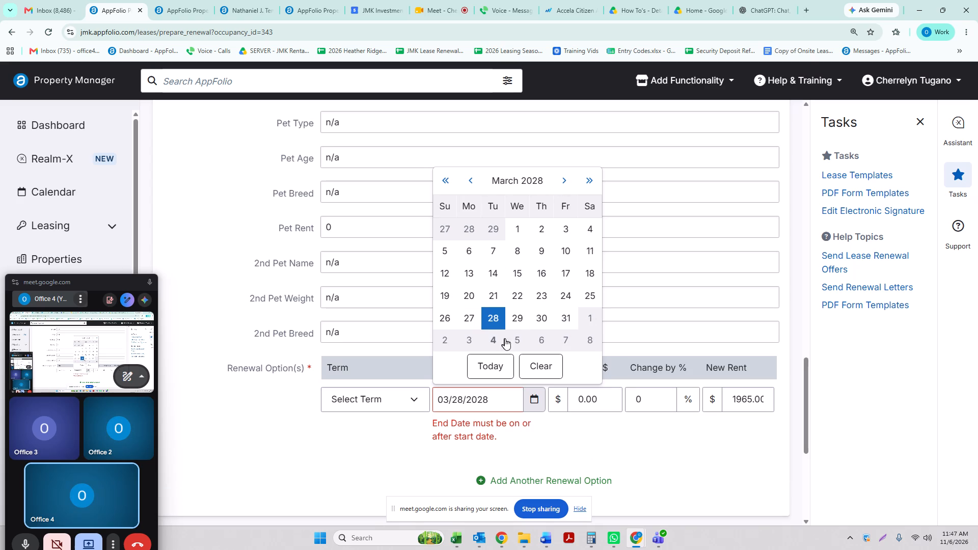
click(488, 315)
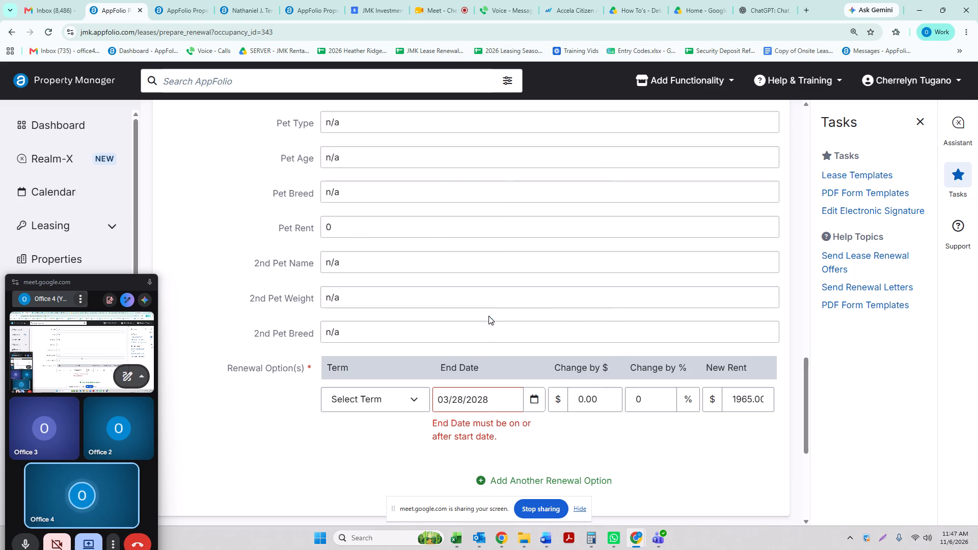
click(487, 422)
Set the renewal package's Start Date to today's date, 11/06/2026.
scroll(447, 181, up, 6)
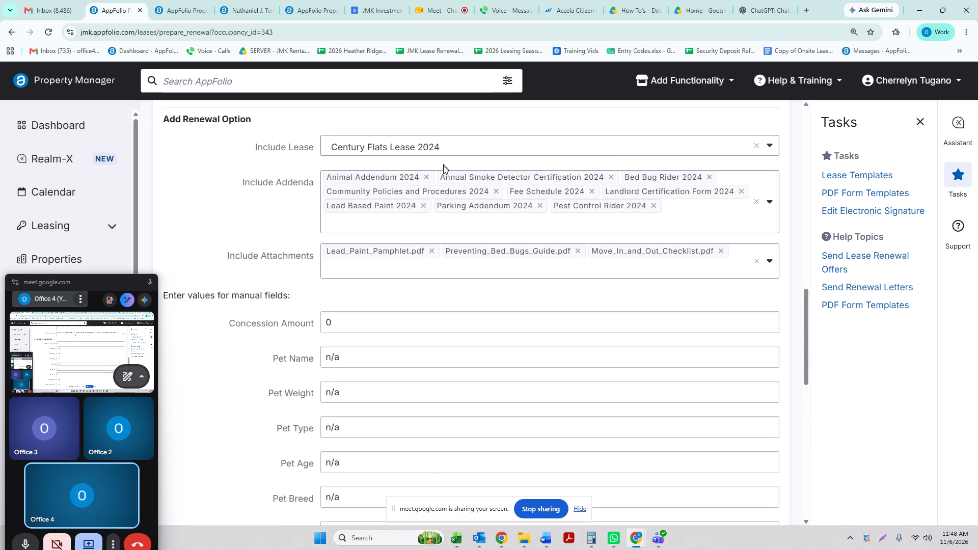
scroll(443, 166, up, 13)
scroll(412, 210, down, 5)
scroll(388, 327, down, 1)
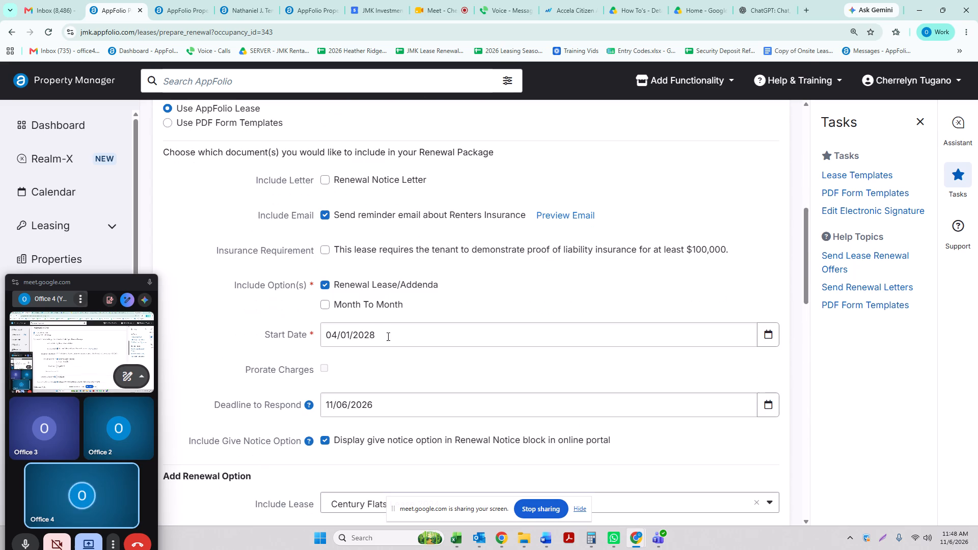
click(361, 340)
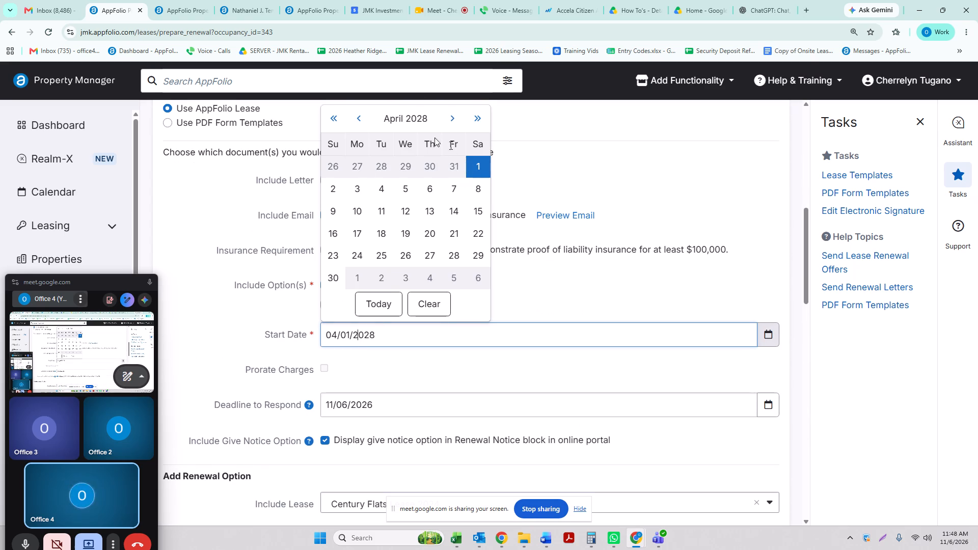
click(379, 301)
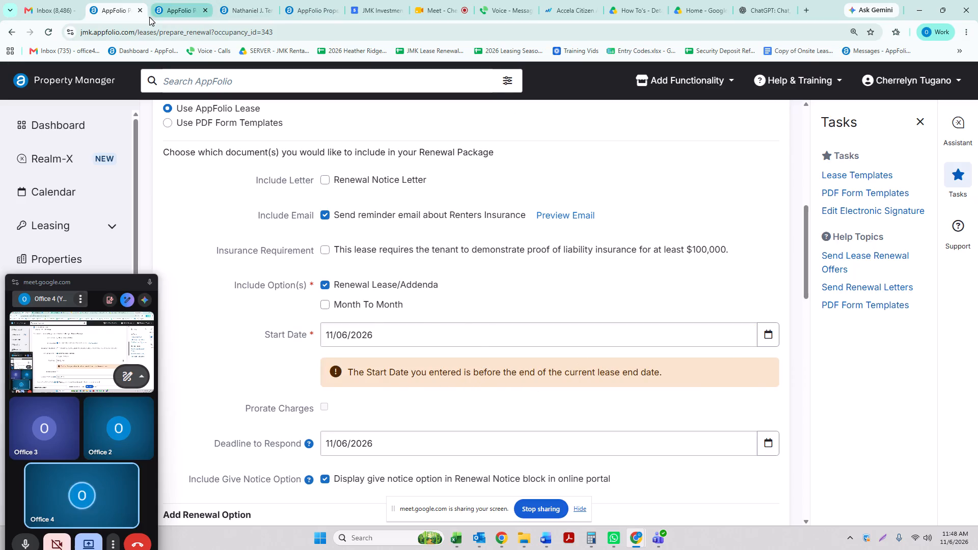
In the browser tab with the rental application, search for the primary tenant of Century Flats - 204 and open their tenant record.
click(171, 6)
click(248, 0)
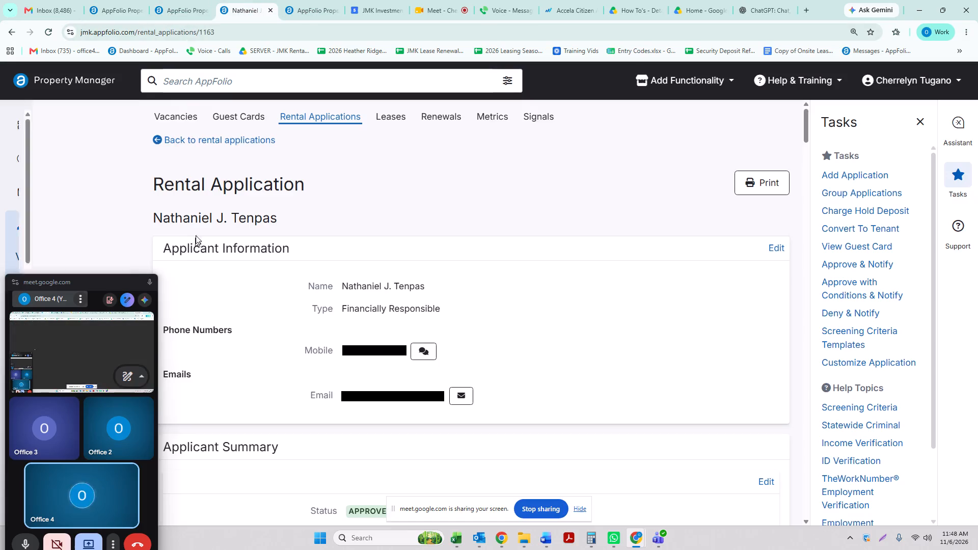
click(217, 78)
key(r)
key(a)
key(e)
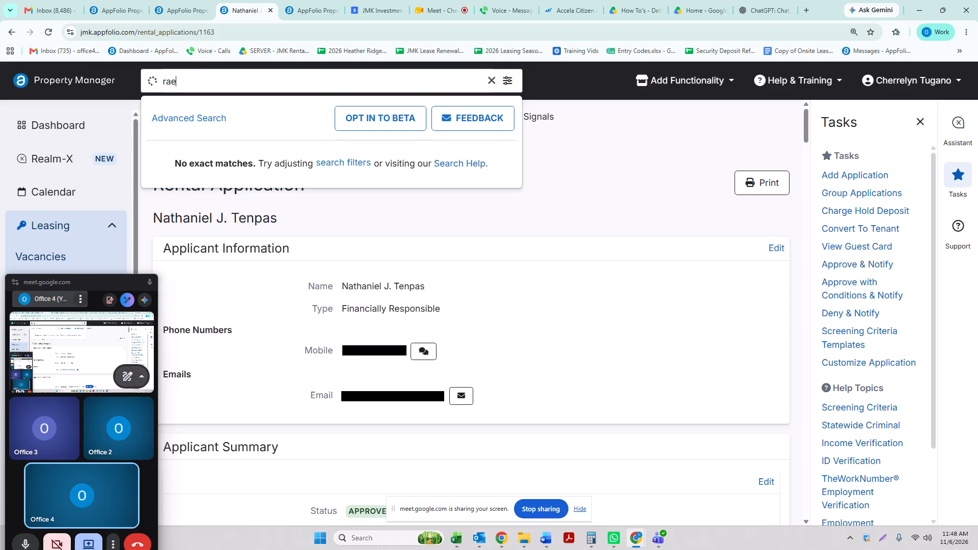
text(wyn)
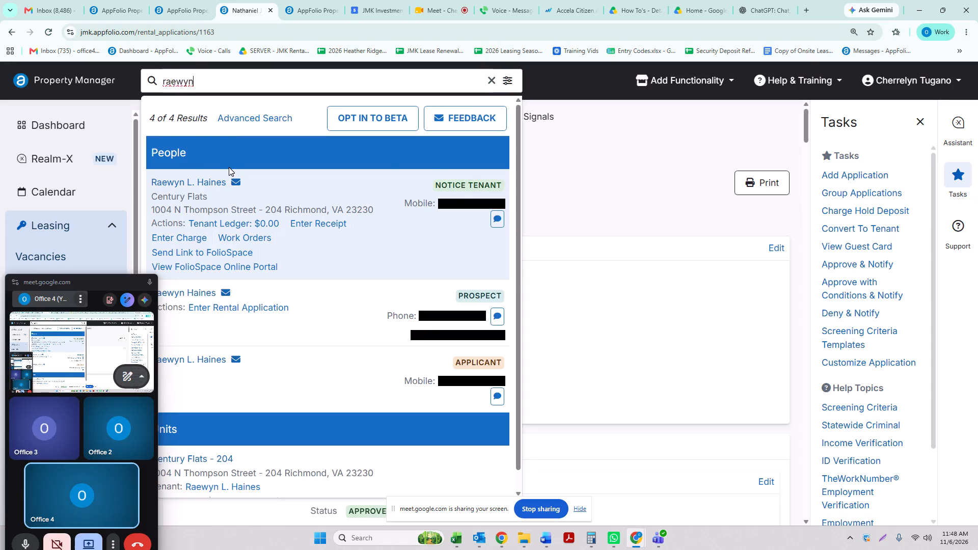
double_click(194, 182)
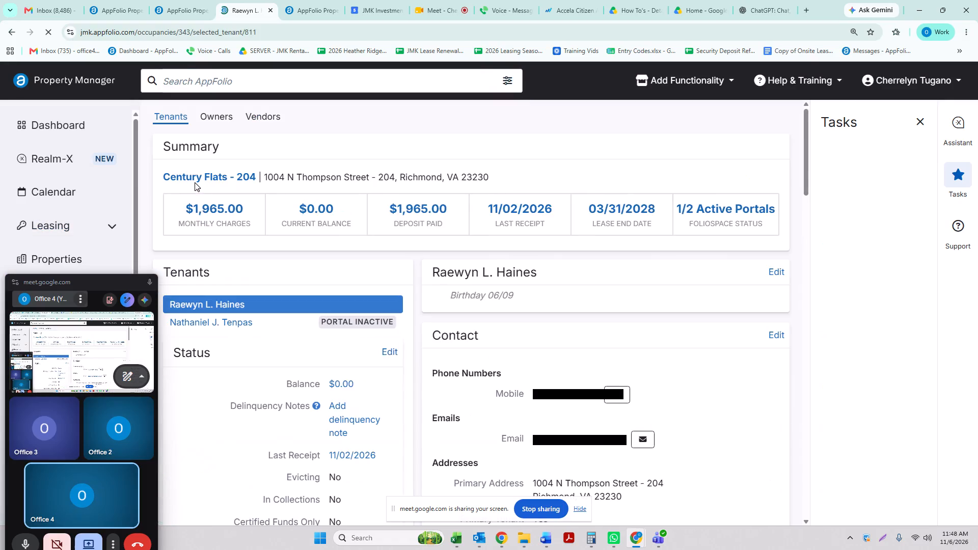
scroll(609, 282, down, 1)
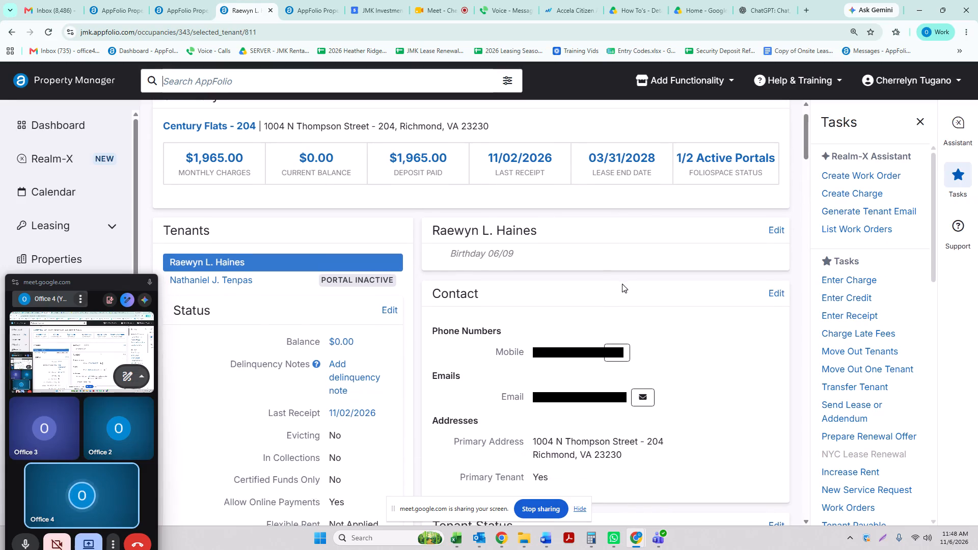
click(622, 155)
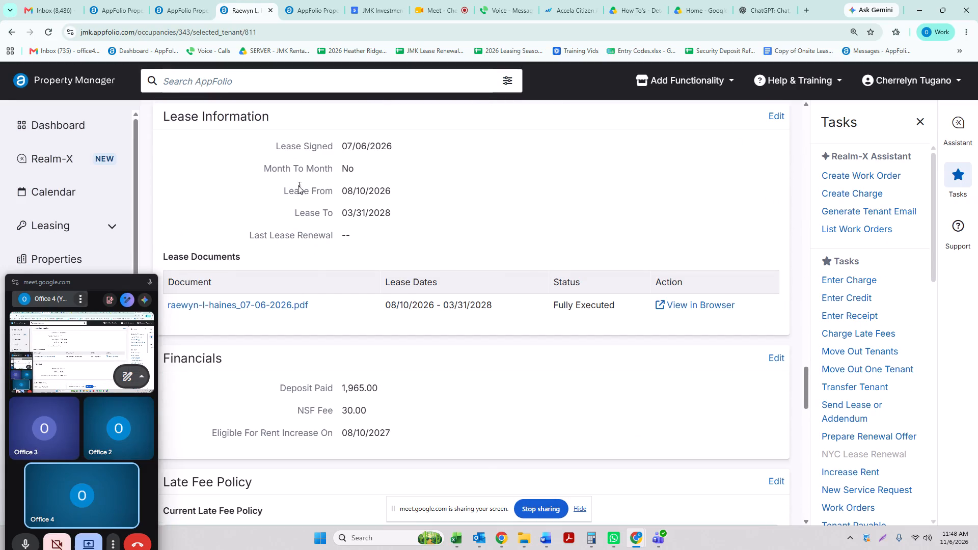
scroll(639, 172, up, 2)
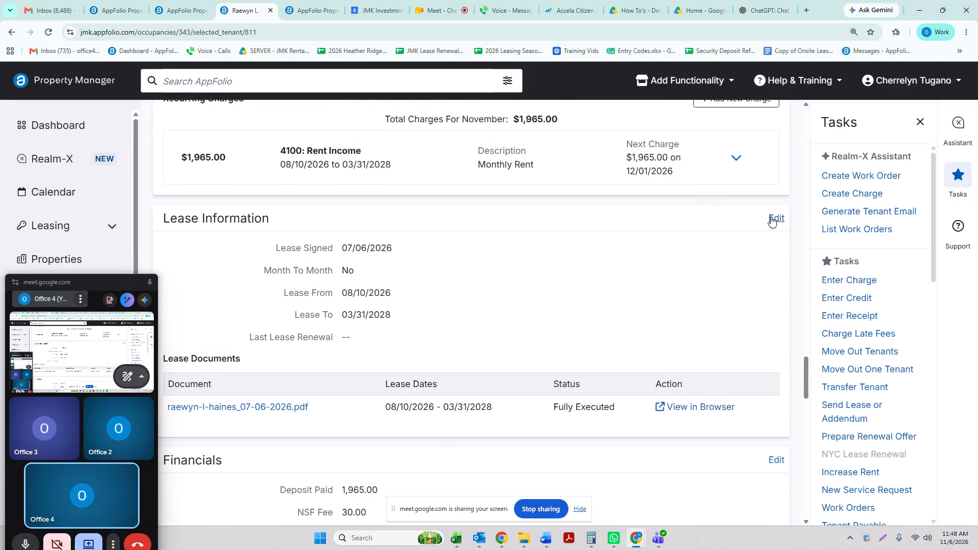
click(777, 219)
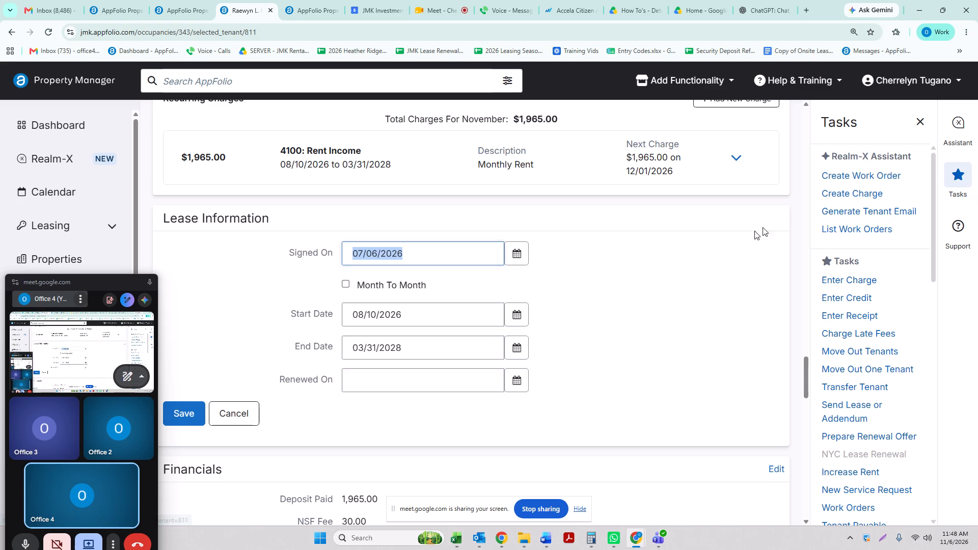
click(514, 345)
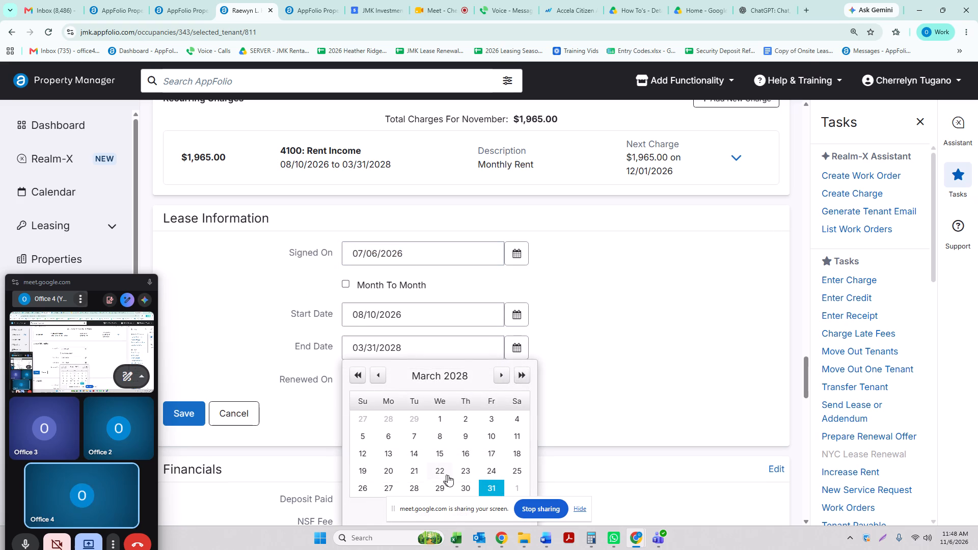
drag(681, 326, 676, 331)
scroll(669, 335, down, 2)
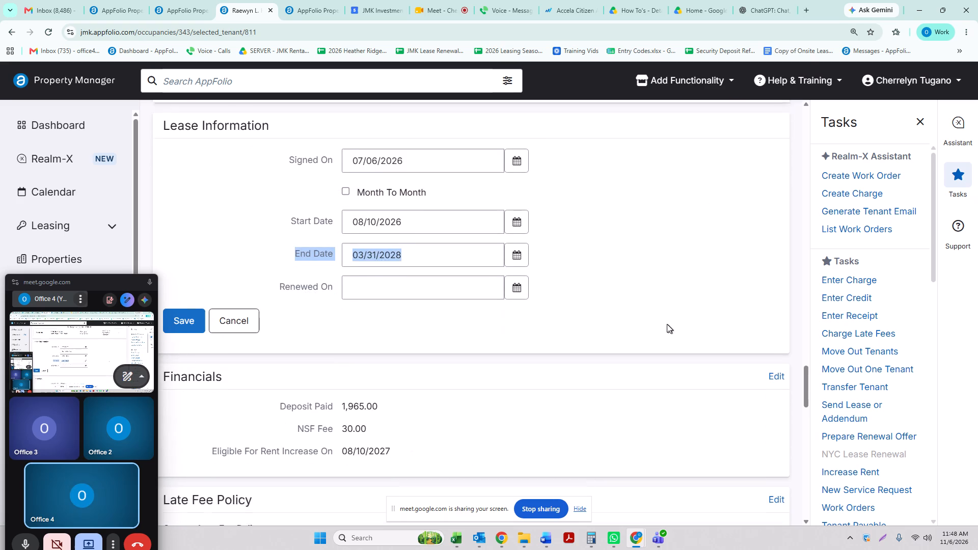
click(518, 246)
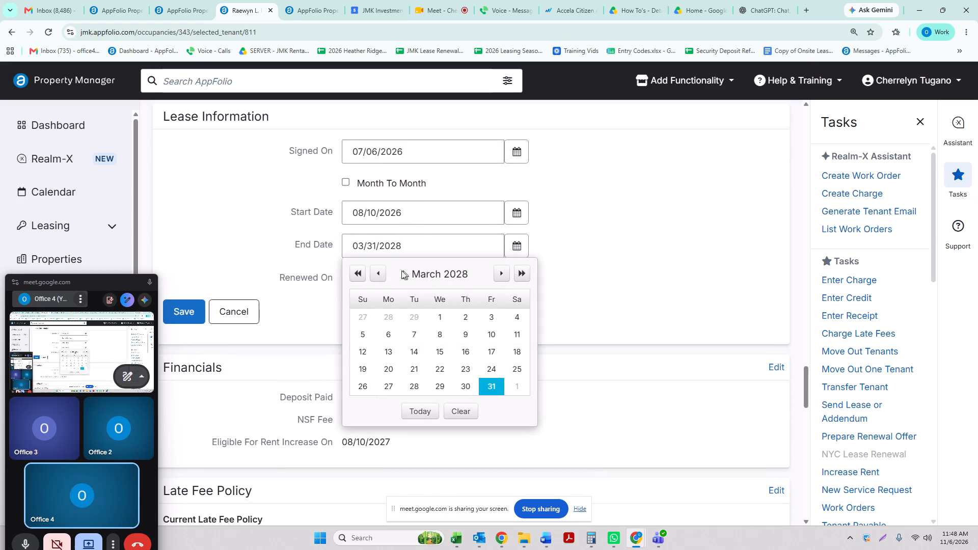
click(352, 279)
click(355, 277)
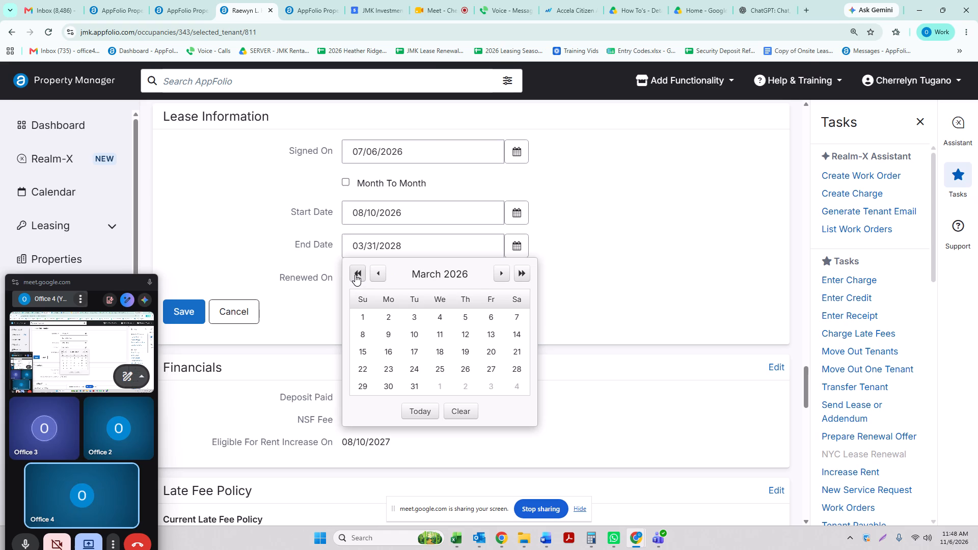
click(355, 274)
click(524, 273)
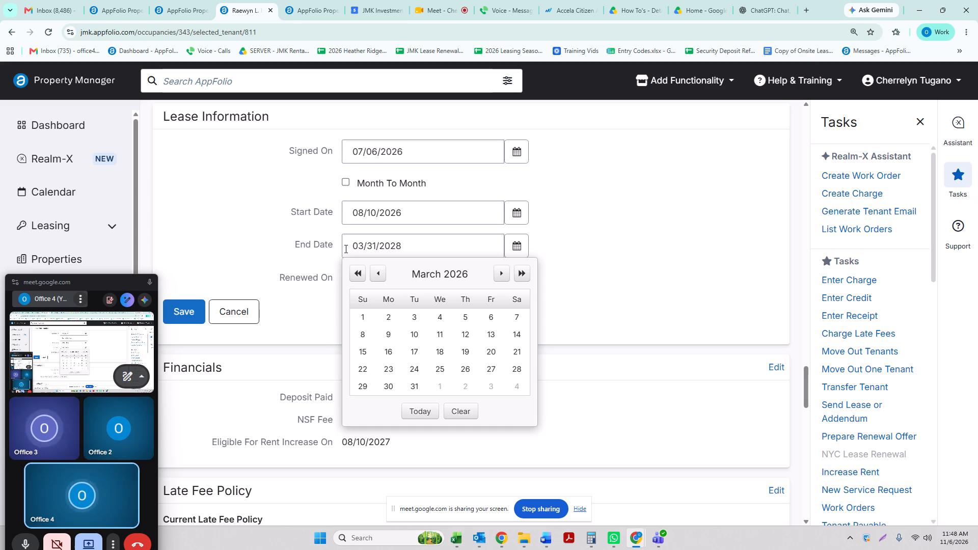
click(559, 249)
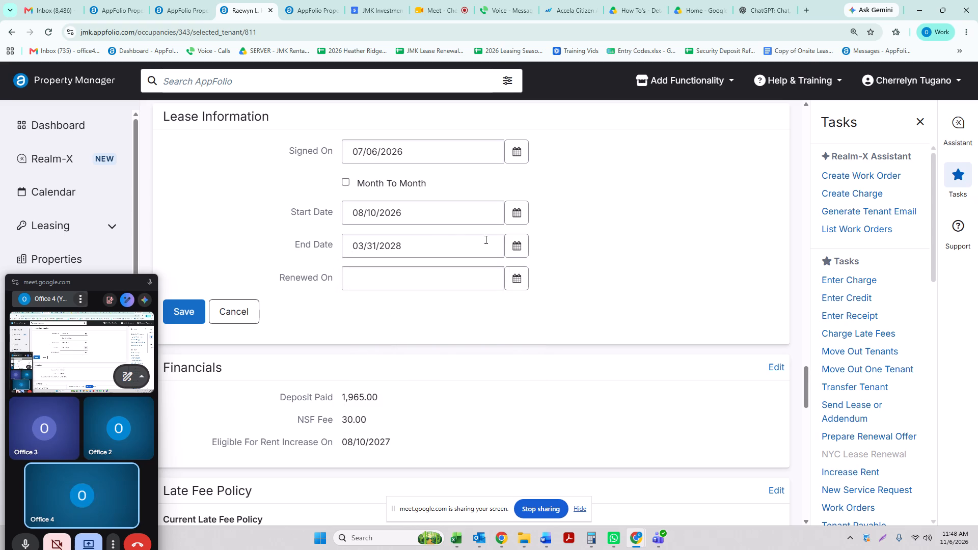
Set the current lease's End Date to 11/06/2026 and save the Lease Information.
click(519, 247)
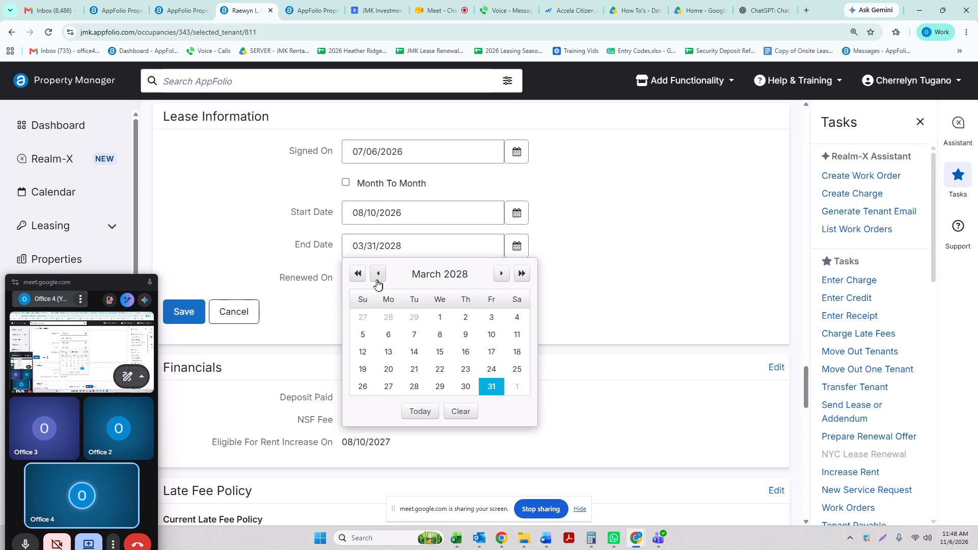
click(358, 273)
click(358, 273)
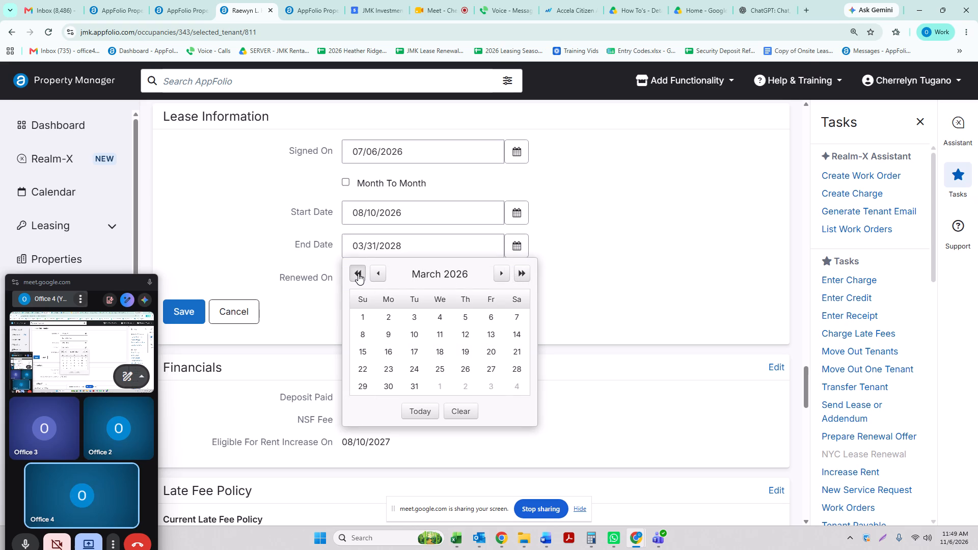
triple_click(505, 274)
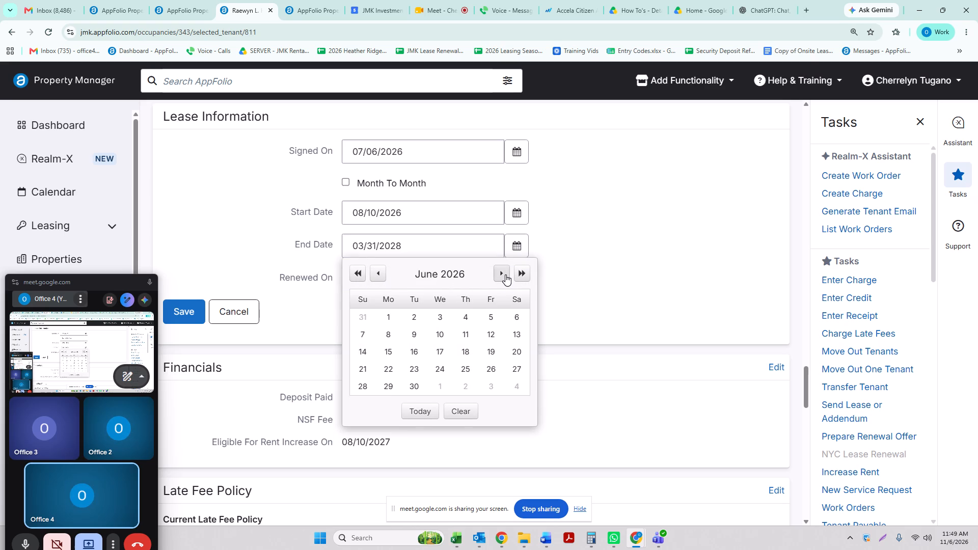
triple_click(505, 274)
click(507, 274)
click(507, 274)
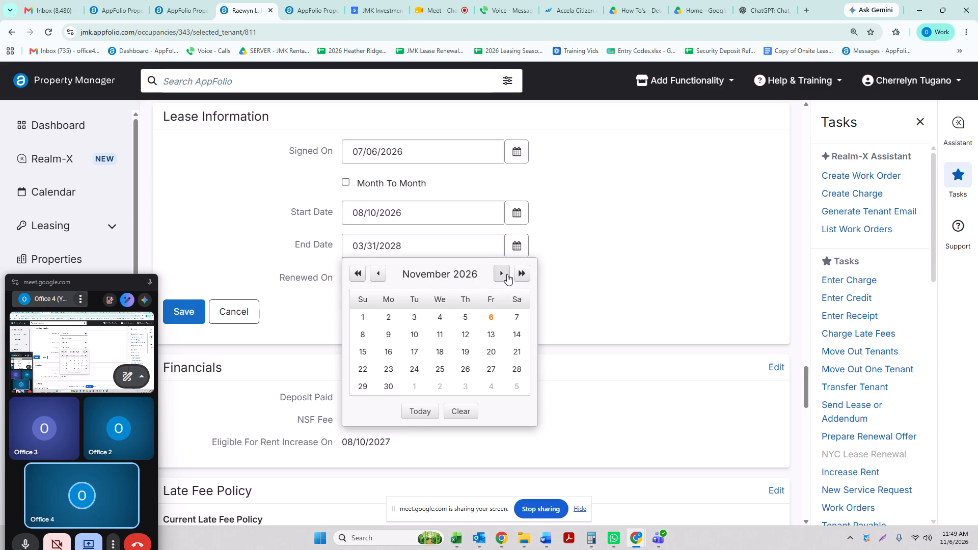
click(493, 318)
click(613, 298)
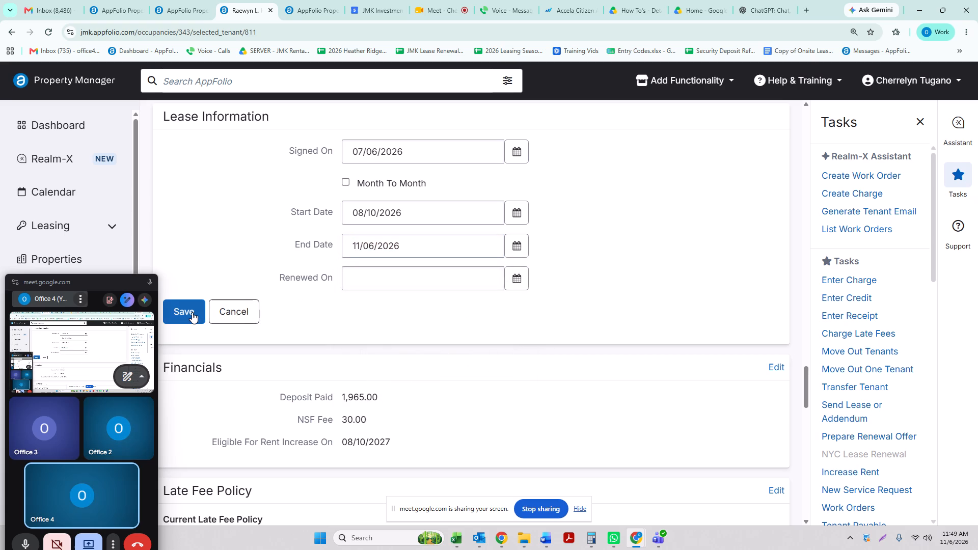
click(193, 312)
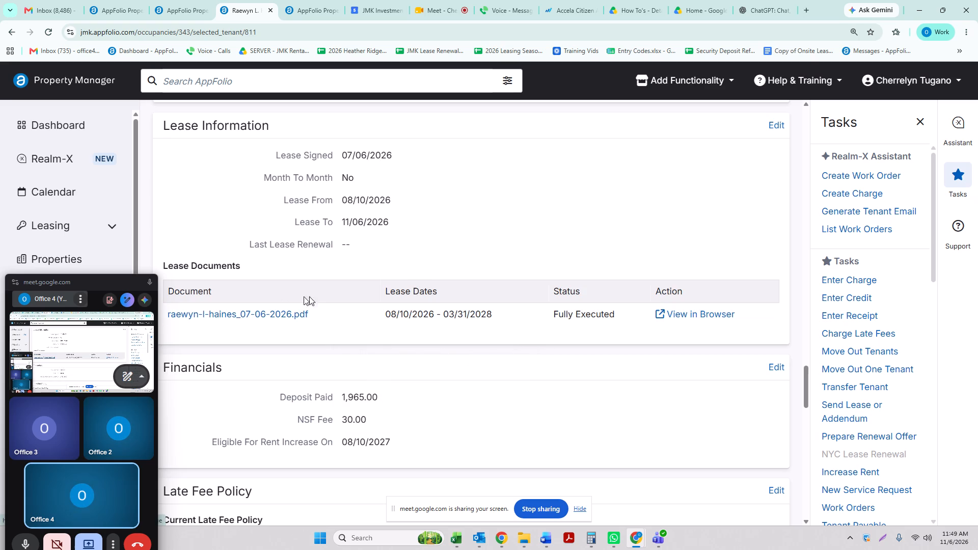
Close the browser tab with the fully executed lease preview.
scroll(889, 404, down, 1)
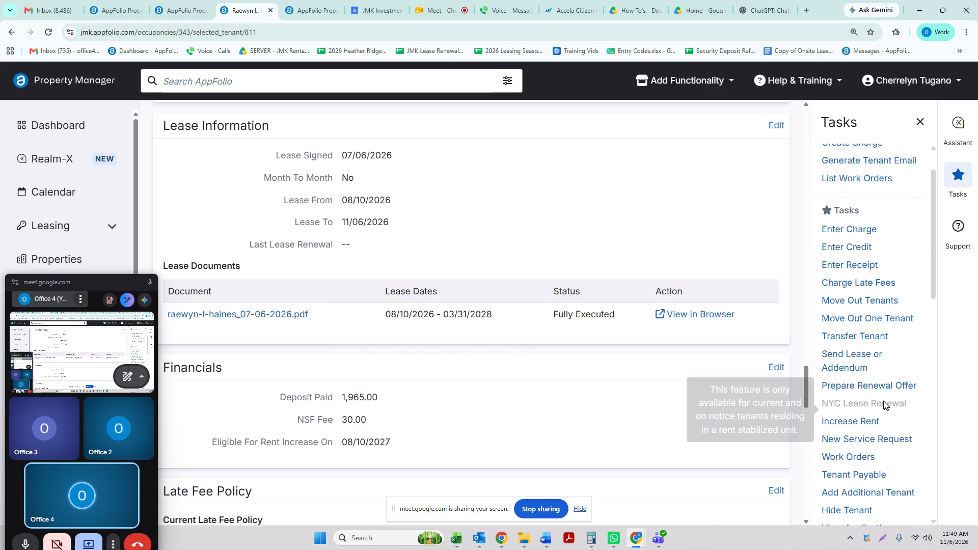
click(180, 8)
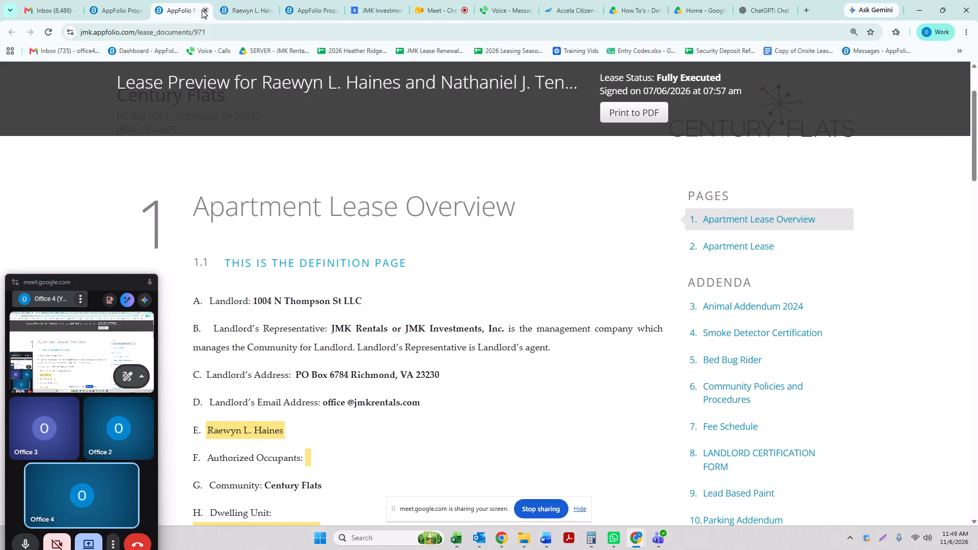
click(202, 10)
Cancel the renewal offer draft in its browser tab and close that tab, keeping the other tenant record tab open.
click(118, 13)
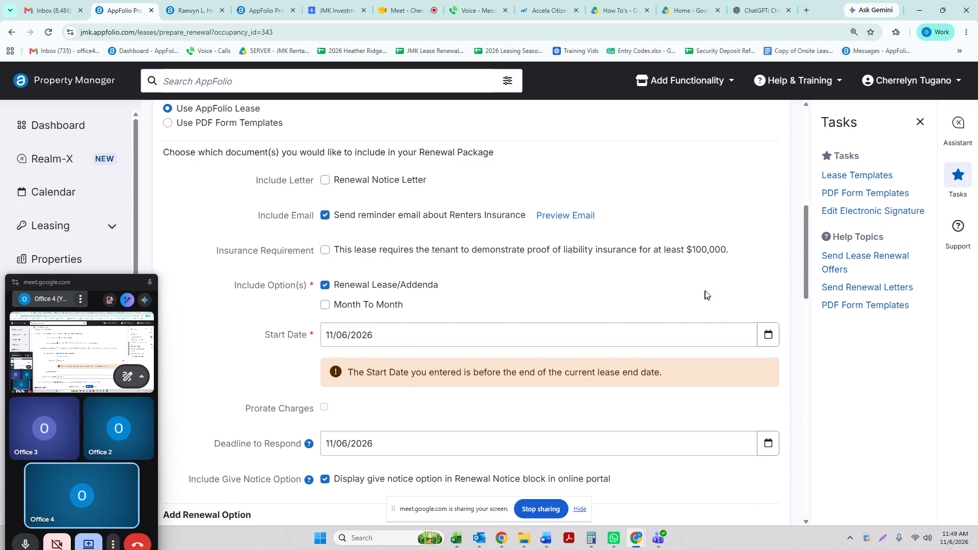
scroll(711, 302, down, 9)
scroll(675, 373, down, 11)
scroll(589, 433, down, 11)
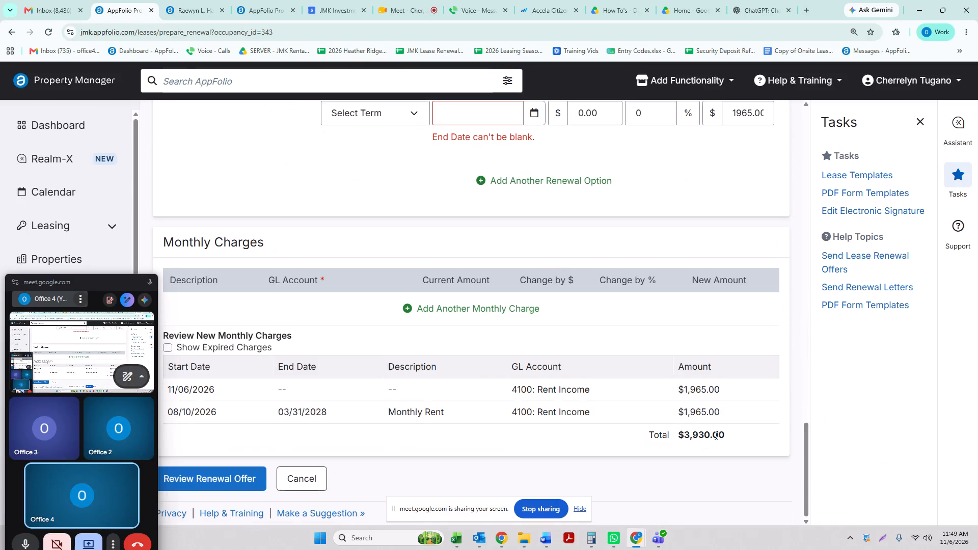
scroll(715, 435, down, 7)
click(294, 480)
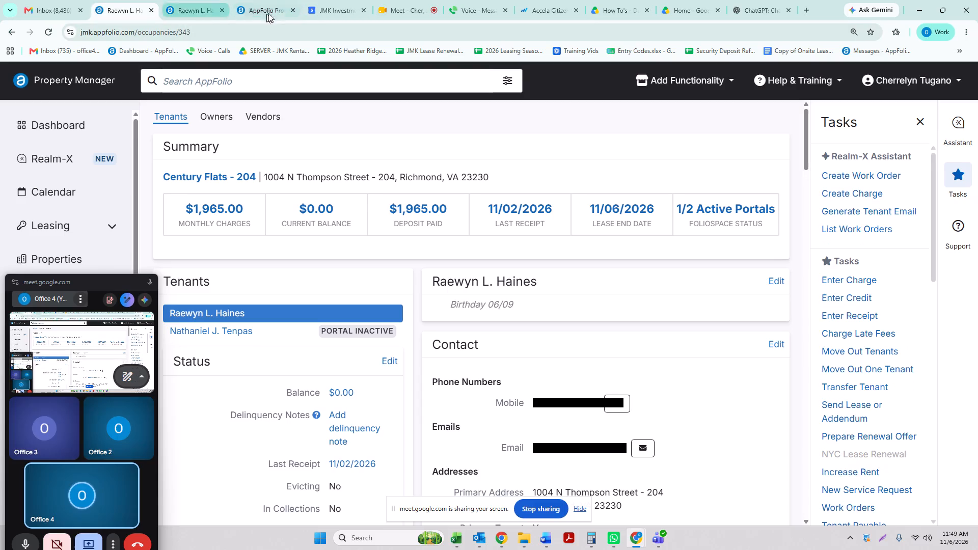
click(200, 8)
click(153, 8)
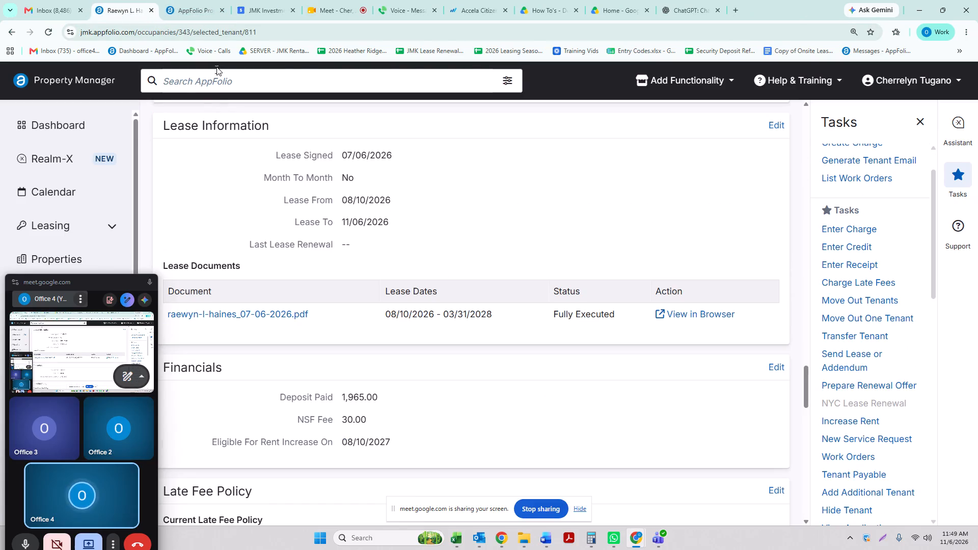
Start a new renewal offer from the tenant record, exclude the Month To Month option and set the Start Date to 11/07/2026.
scroll(873, 389, down, 1)
click(861, 333)
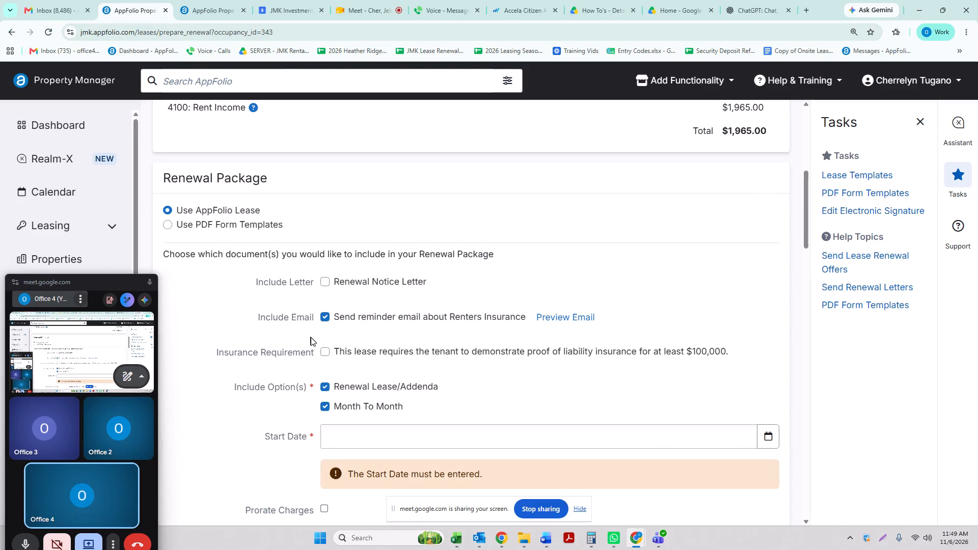
scroll(329, 396, down, 2)
click(323, 303)
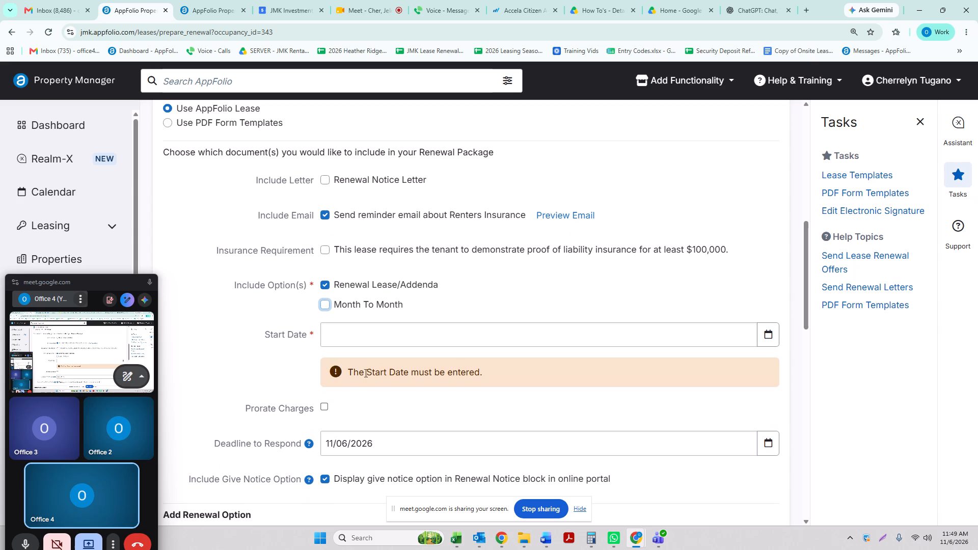
click(372, 339)
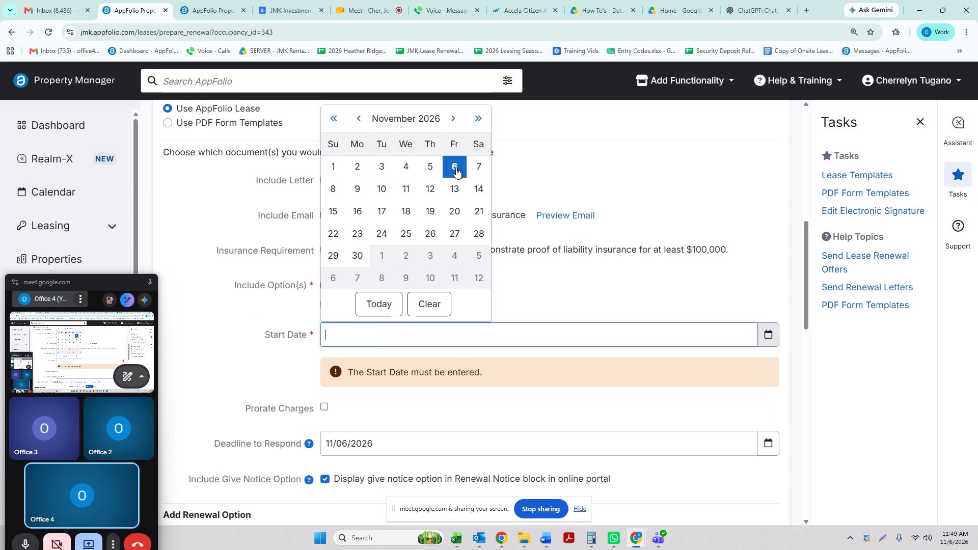
click(477, 168)
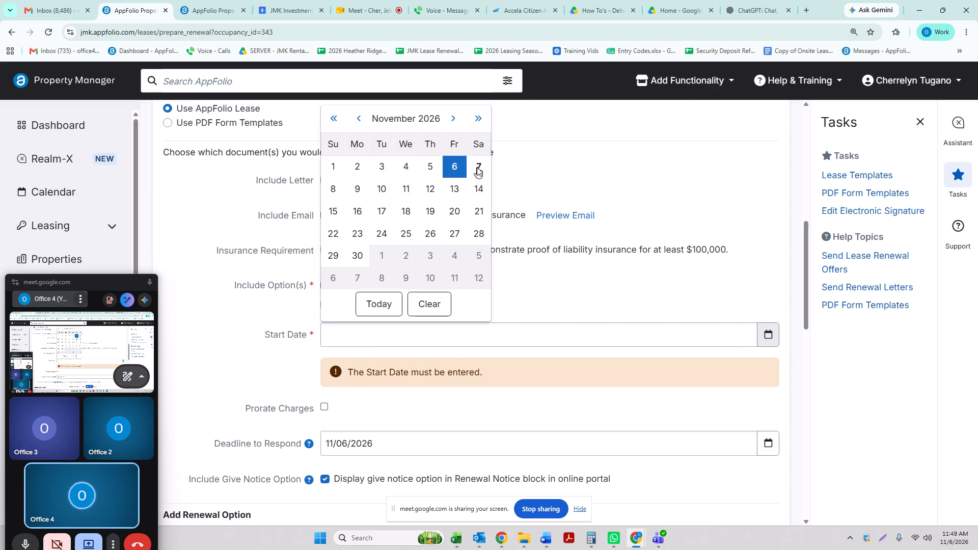
Set the renewal package's Deadline to Respond to 11/06/2026.
scroll(387, 363, down, 2)
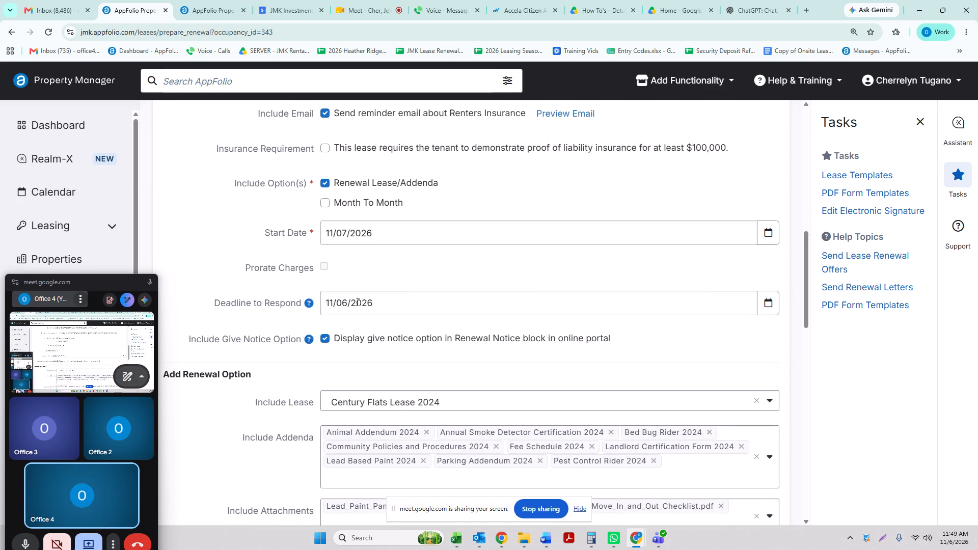
click(357, 307)
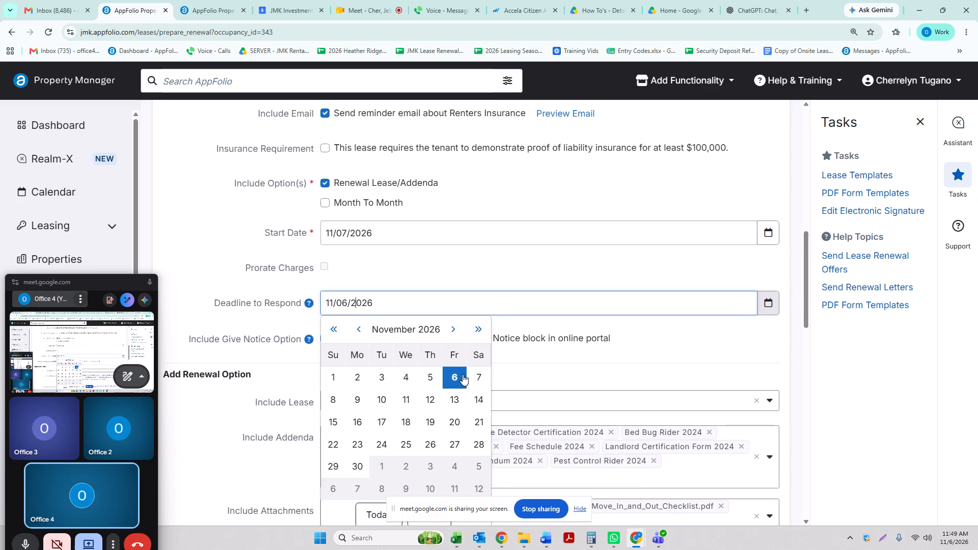
click(461, 374)
Enter 0 as the Concession Amount in the renewal option's manual fields.
scroll(354, 380, down, 2)
scroll(428, 343, down, 1)
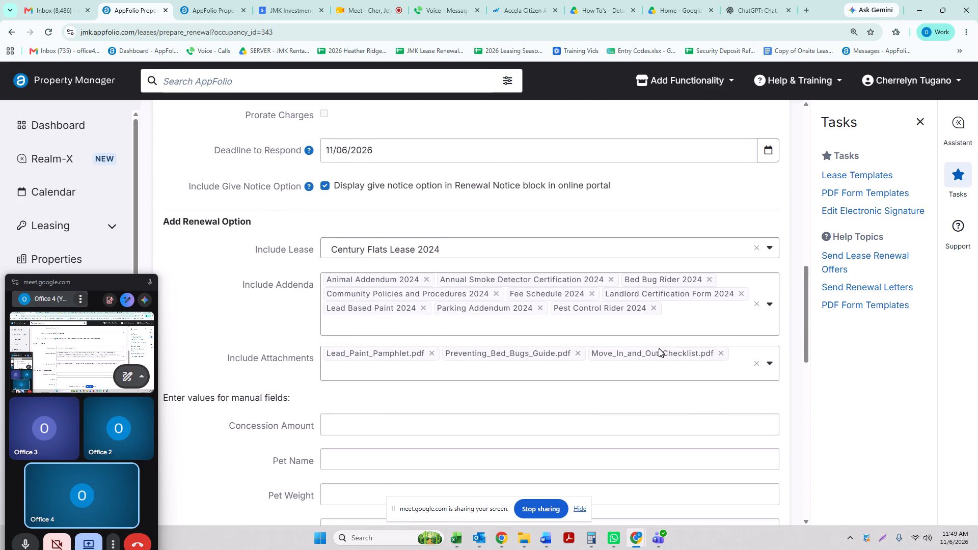
scroll(515, 351, down, 2)
click(356, 324)
key(0)
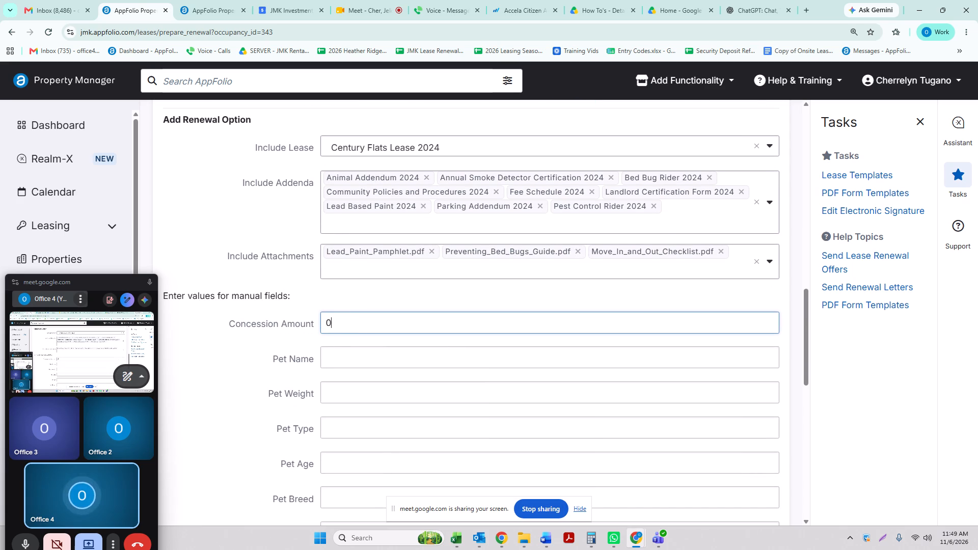
Paste n/a into Pet Name, Pet Weight, Pet Type, Pet Age and Pet Breed, and set Pet Rent to 0.
key(Tab)
key(ctrl+v)
click(347, 397)
key(ctrl+v)
click(334, 433)
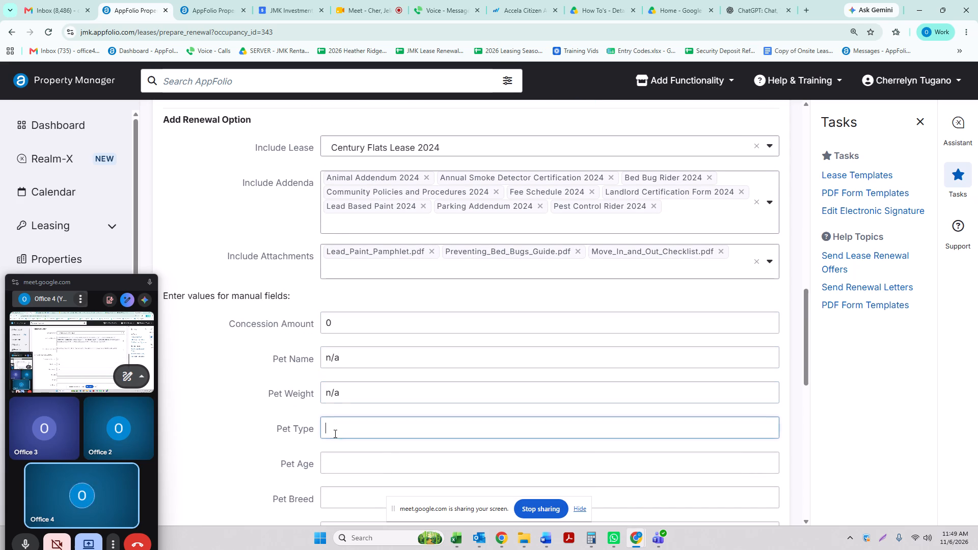
key(ctrl+v)
click(338, 460)
key(ctrl+v)
scroll(375, 381, down, 3)
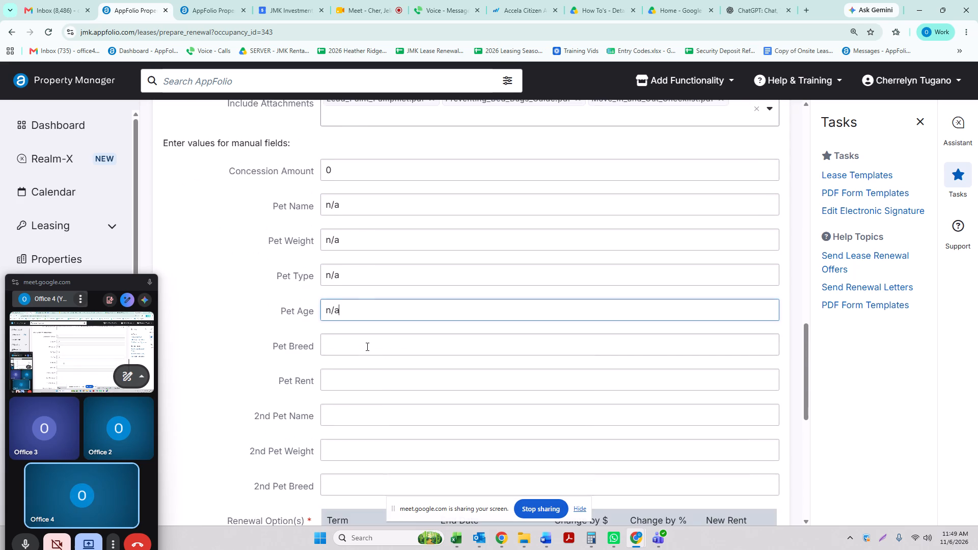
click(365, 347)
key(ctrl+v)
click(346, 380)
key(0)
Fill 2nd Pet Name, 2nd Pet Weight and 2nd Pet Breed with n/a.
key(Tab)
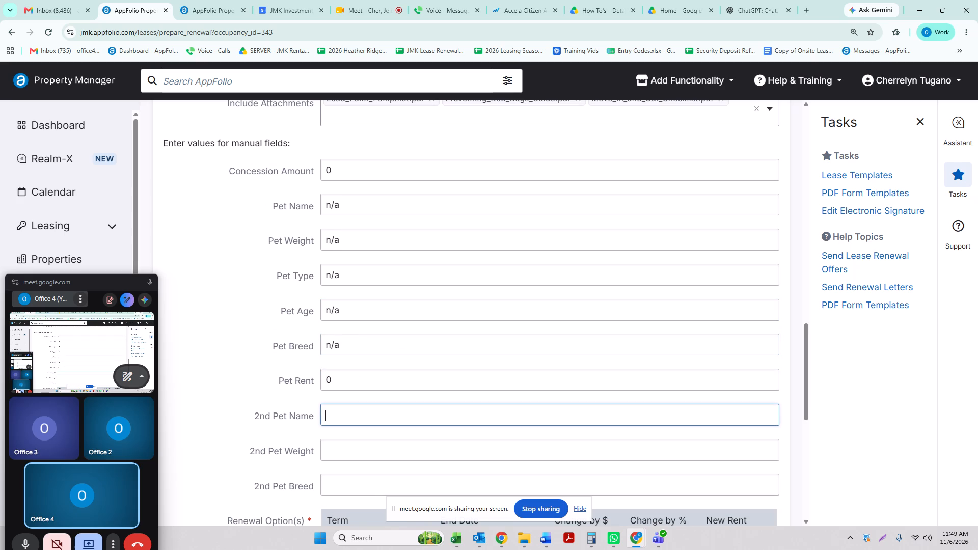
key(ctrl+v)
scroll(341, 409, down, 2)
click(348, 345)
key(ctrl+v)
key(Tab)
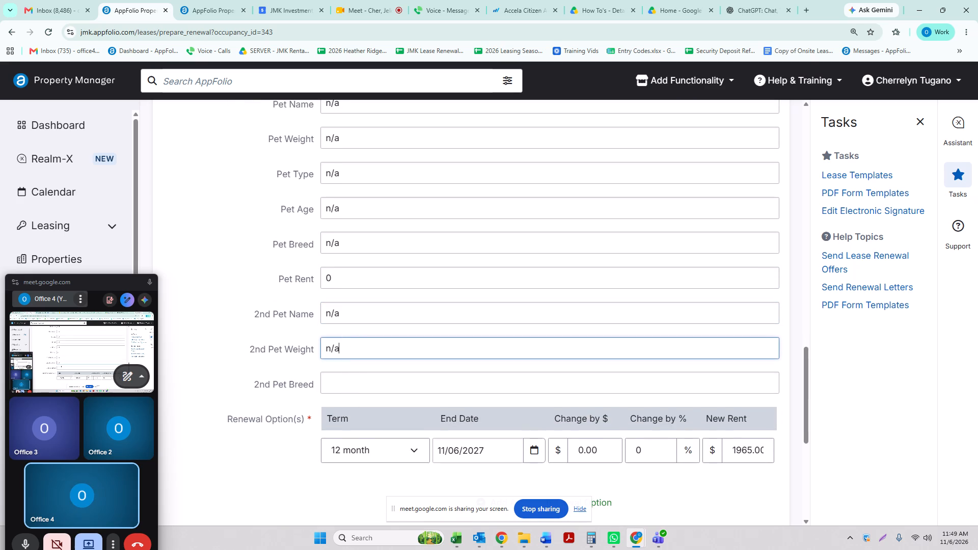
key(ctrl+v)
Set the renewal option's End Date to 03/31/2028.
click(473, 452)
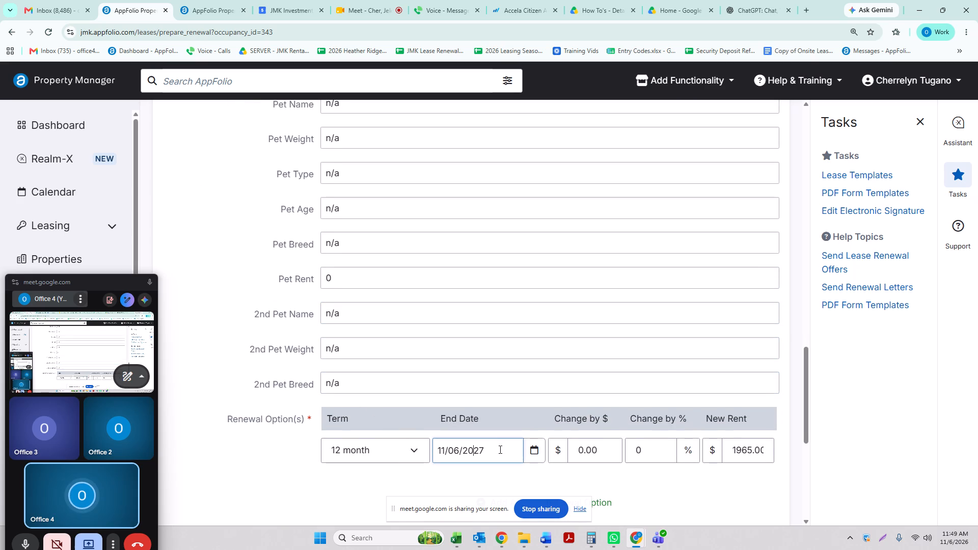
click(500, 449)
key(BackSpace)
key(BackSpace)
key(BackSpace)
key(BackSpace)
key(BackSpace)
key(BackSpace)
key(BackSpace)
key(BackSpace)
key(BackSpace)
key(BackSpace)
key(BackSpace)
key(BackSpace)
key(BackSpace)
key(BackSpace)
key(BackSpace)
key(BackSpace)
key(BackSpace)
key(BackSpace)
key(BackSpace)
click(534, 449)
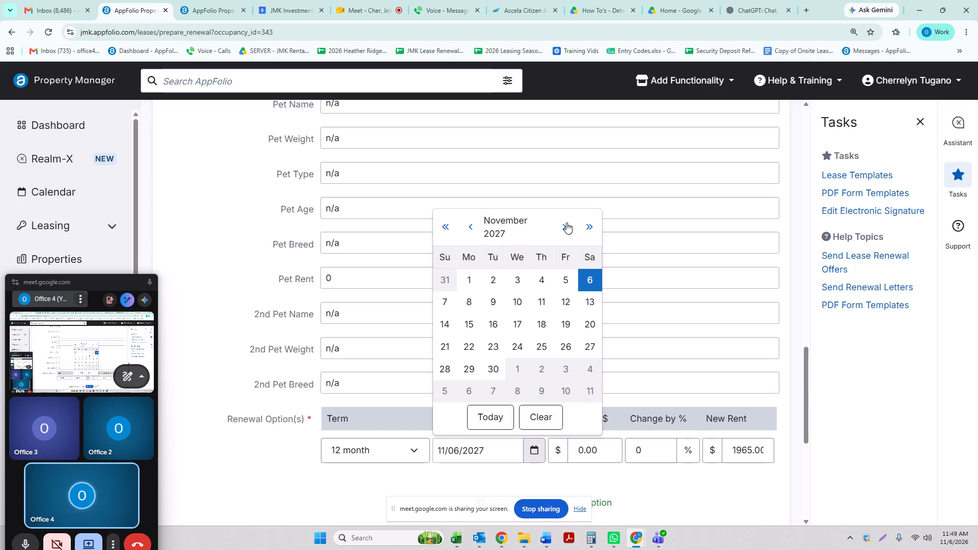
click(594, 227)
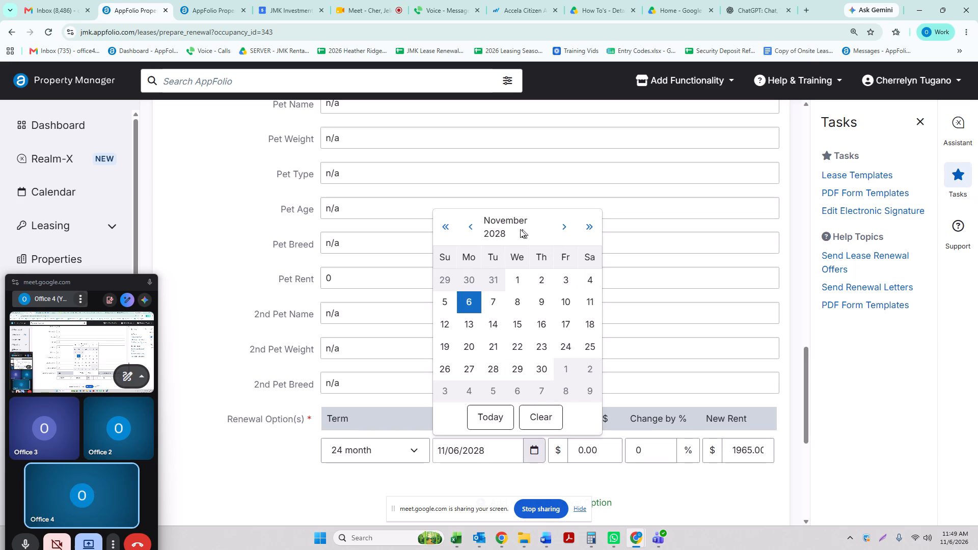
click(466, 226)
click(469, 226)
triple_click(468, 224)
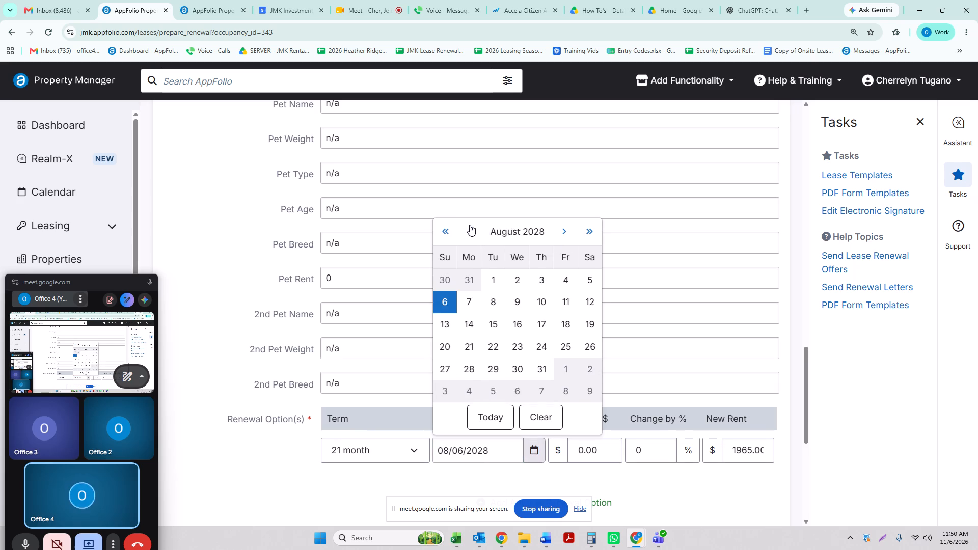
double_click(470, 226)
click(470, 226)
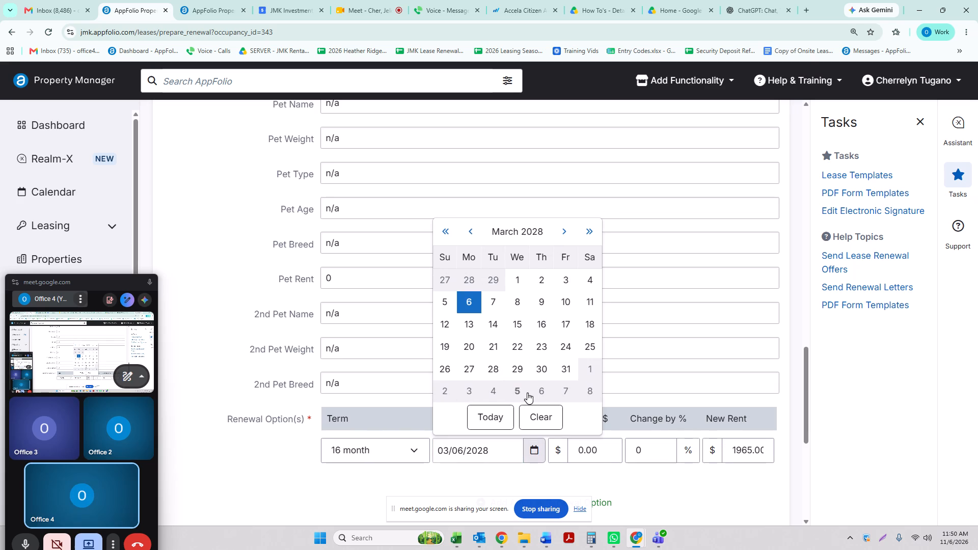
click(568, 368)
Check the renewal option's New Rent against the rent and deposit amounts in the CF204 JMK Cheat Sheet_2026 spreadsheet.
scroll(589, 303, down, 2)
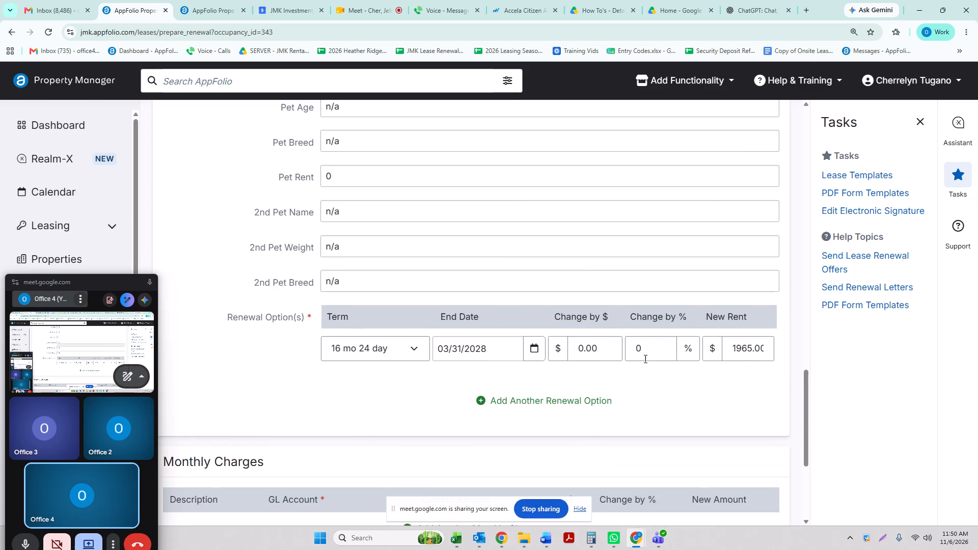
click(744, 348)
scroll(729, 341, down, 1)
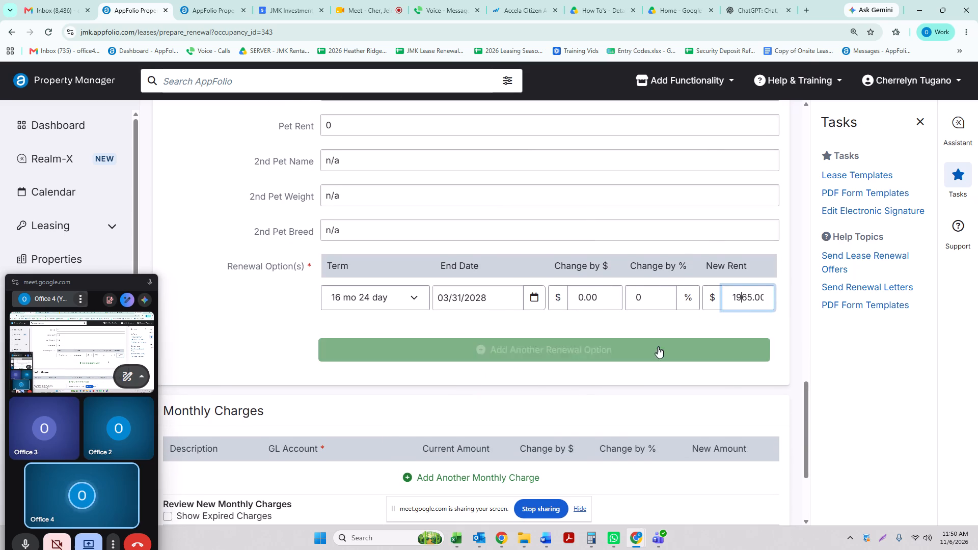
key(alt+Tab)
click(779, 309)
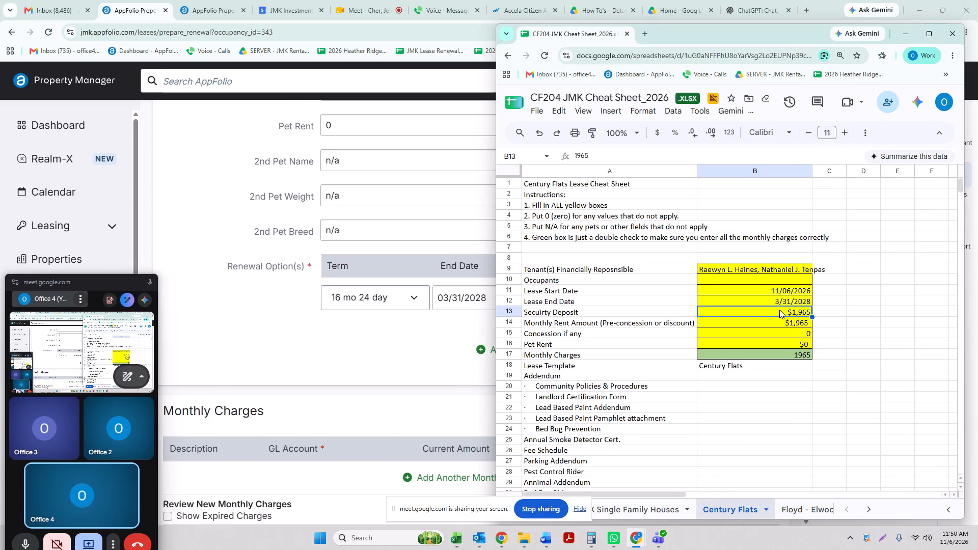
click(315, 359)
Look over the new monthly charges and submit the renewal offer for review.
scroll(471, 380, down, 4)
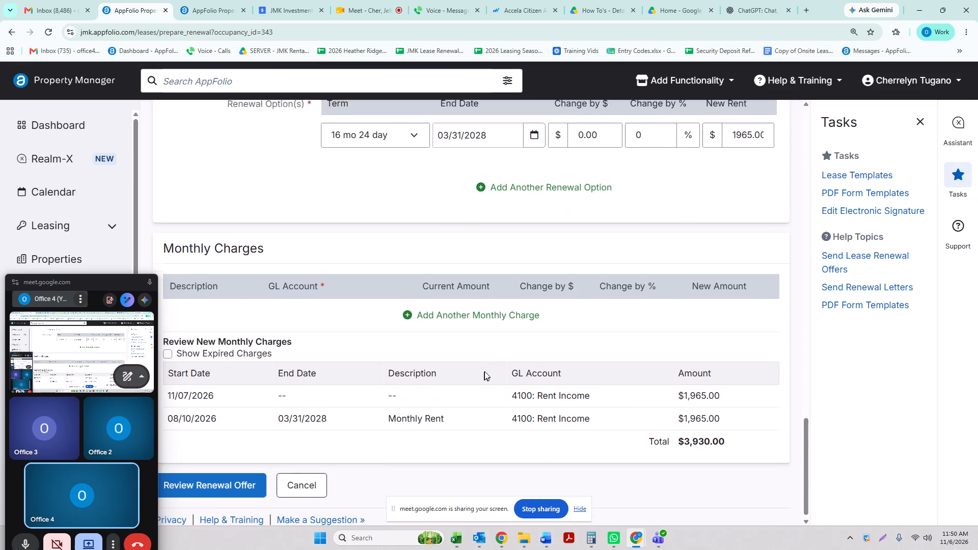
scroll(361, 365, down, 1)
scroll(381, 365, up, 1)
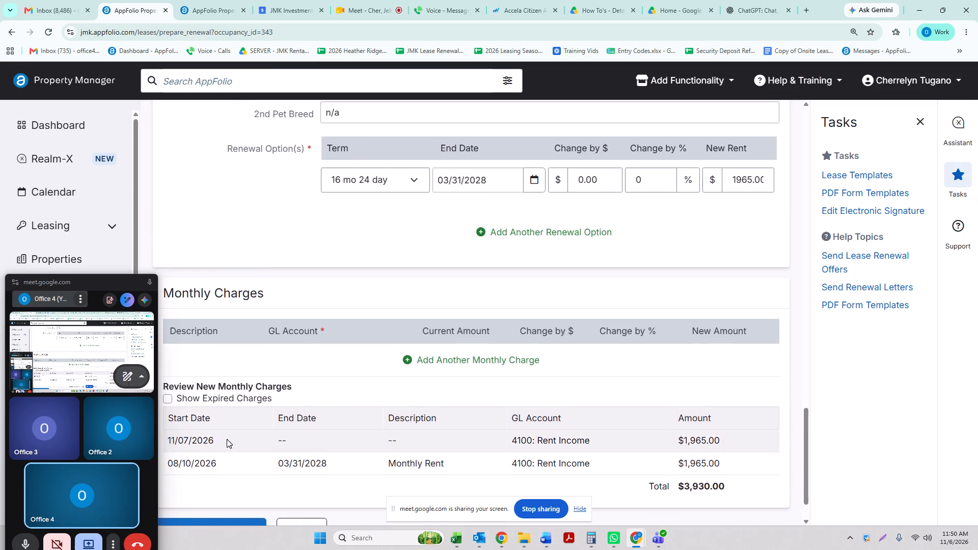
scroll(649, 432, down, 4)
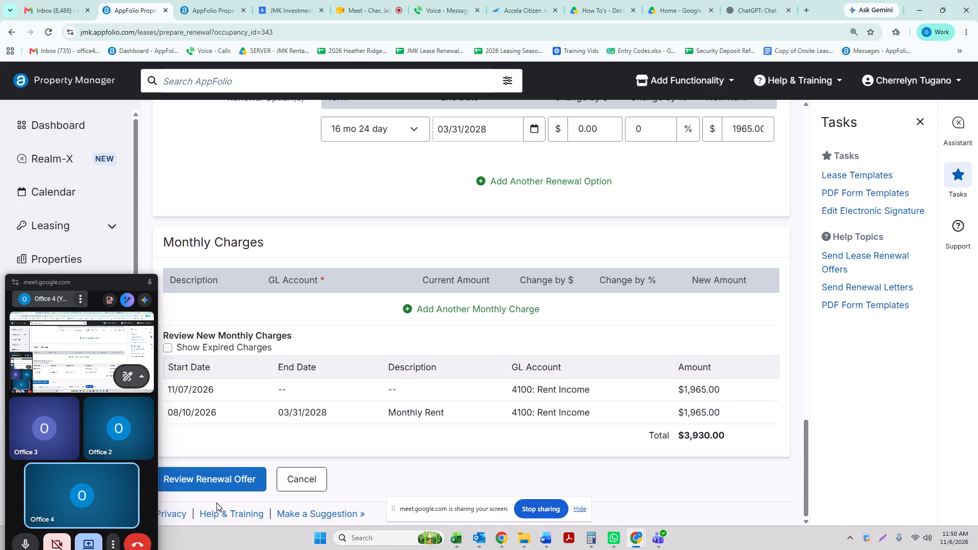
click(227, 480)
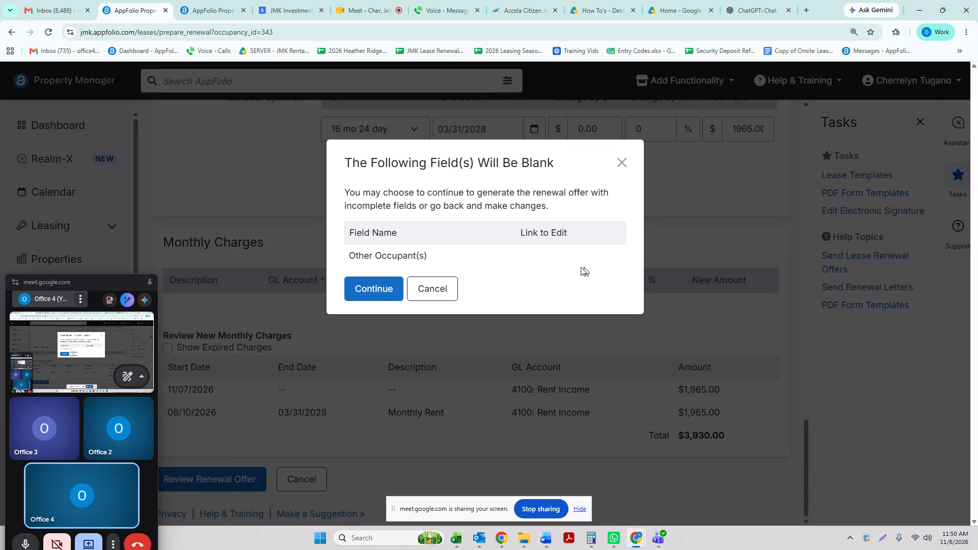
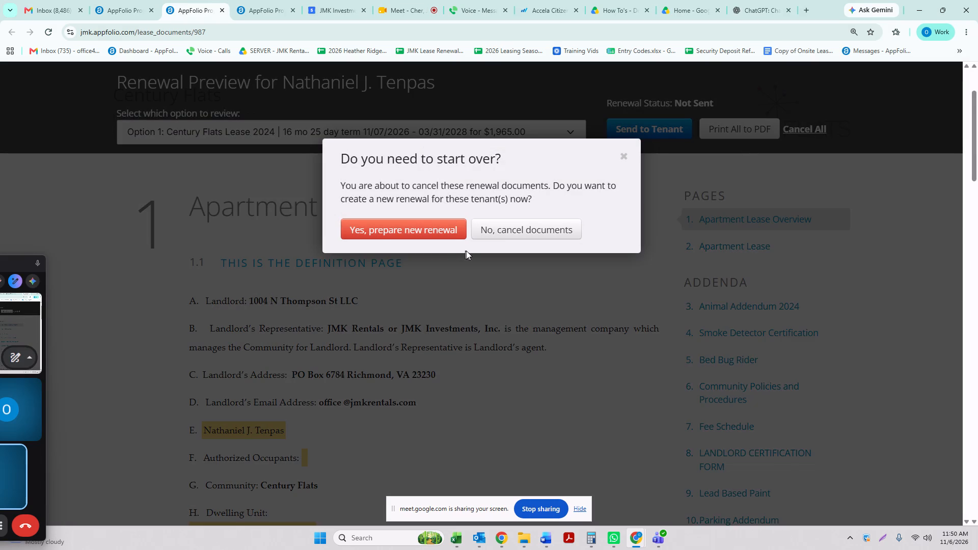
Cancel the generated renewal documents and choose to prepare a new renewal for the tenants.
click(383, 228)
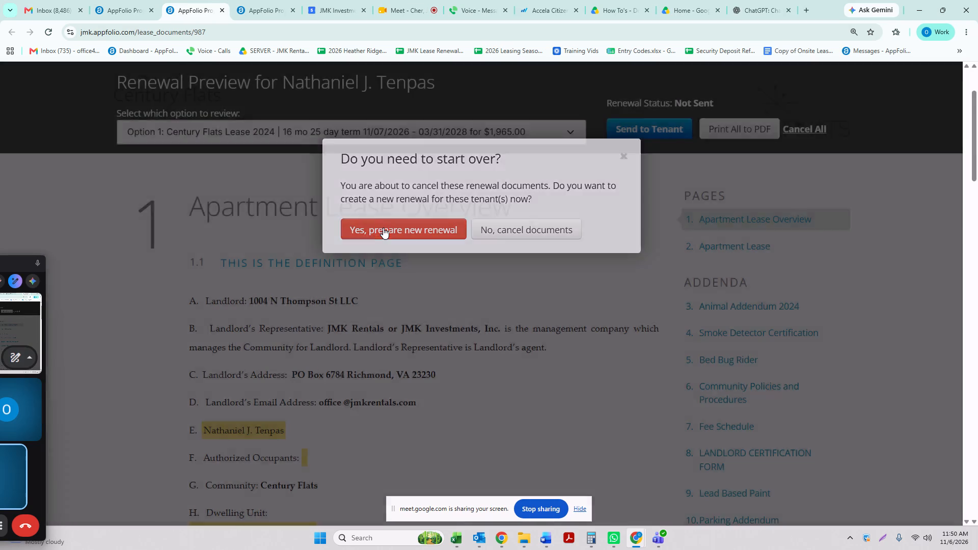
scroll(389, 355, up, 5)
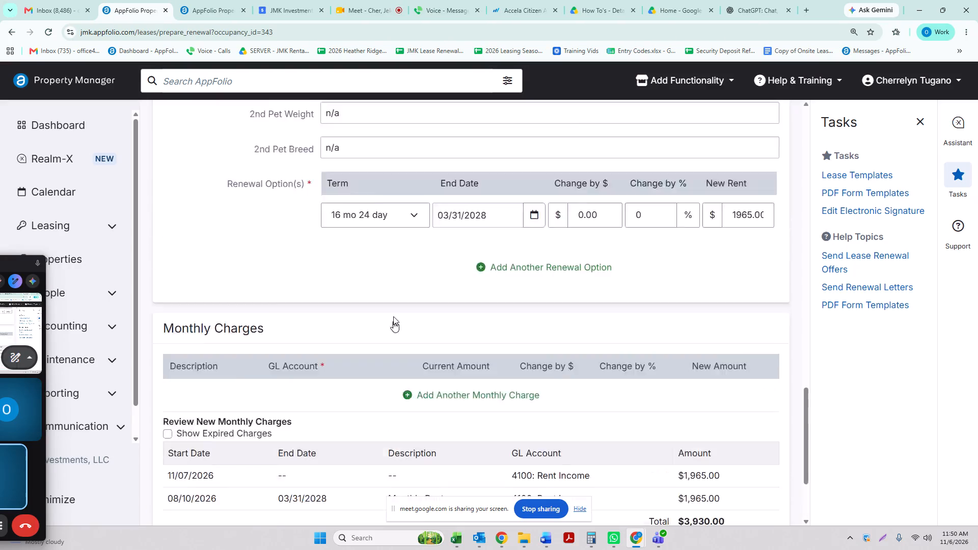
scroll(393, 316, up, 20)
scroll(393, 316, up, 12)
scroll(341, 246, up, 1)
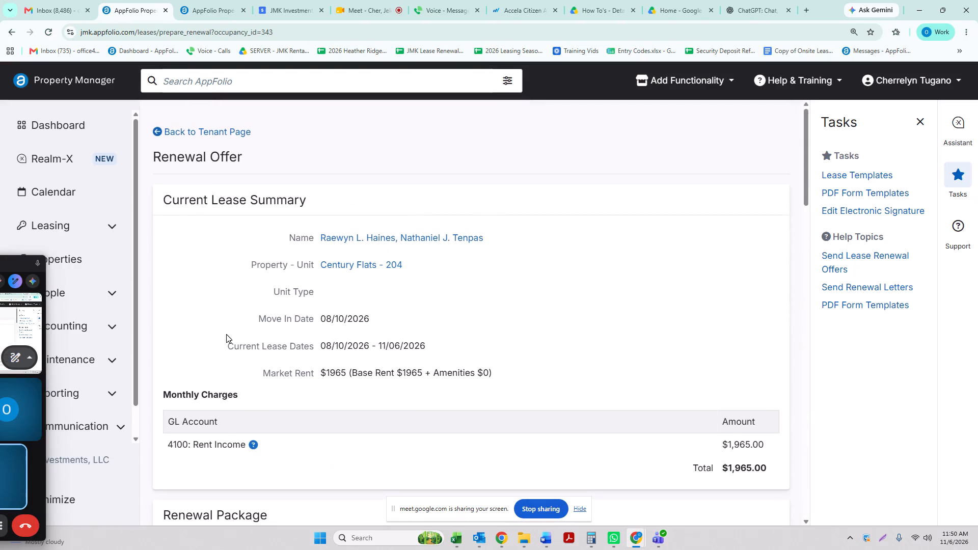
Reopen a fresh renewal offer from the Century Flats - 204 tenant page and check the Current Lease Summary.
click(155, 128)
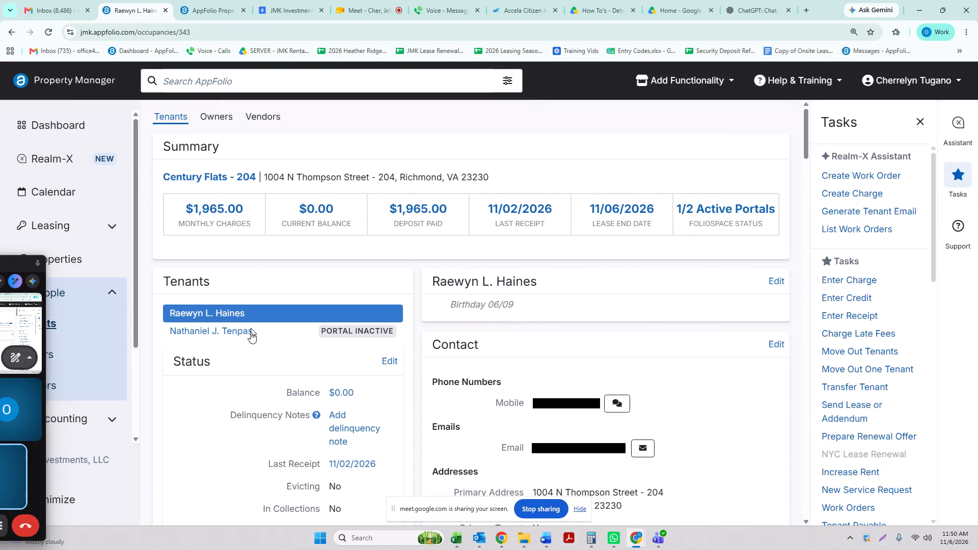
scroll(916, 435, down, 1)
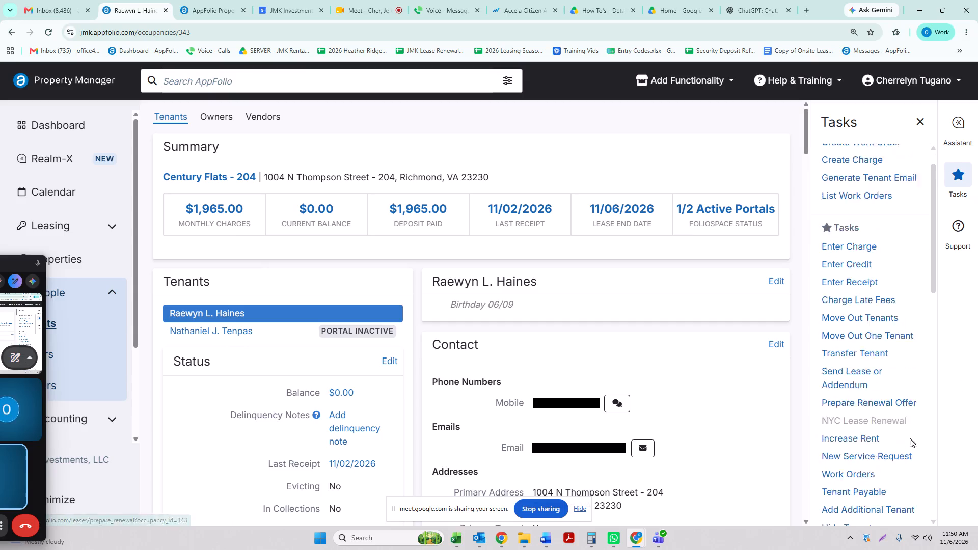
click(891, 382)
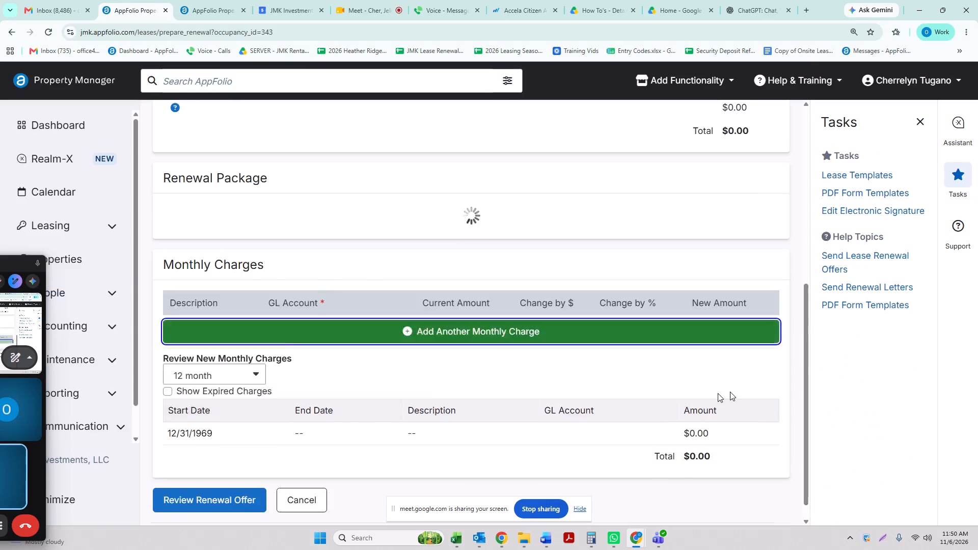
scroll(503, 365, down, 5)
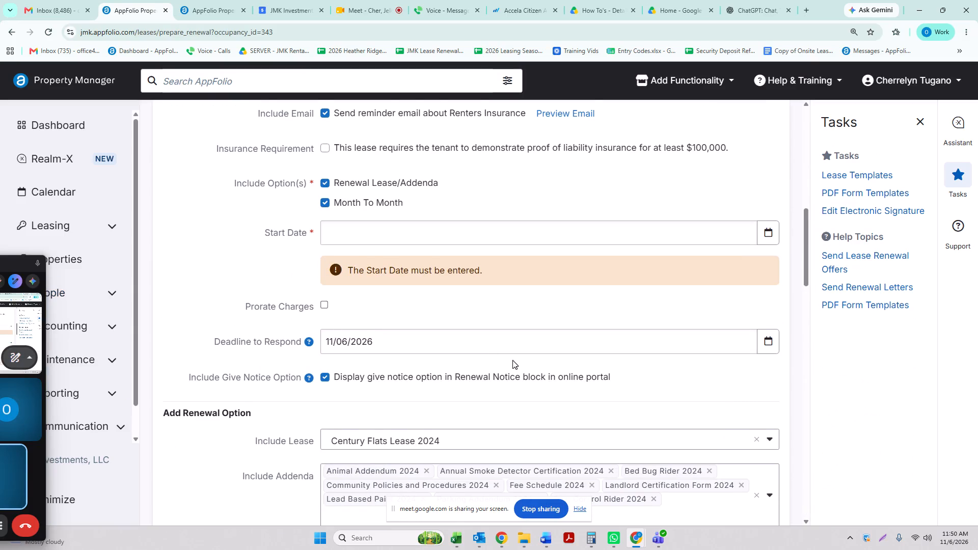
scroll(517, 354, up, 13)
scroll(499, 313, up, 1)
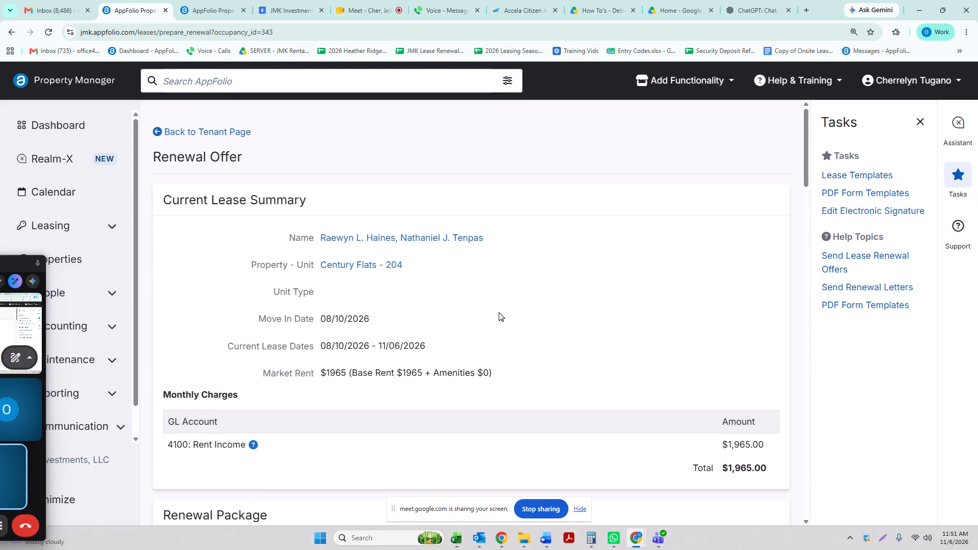
scroll(499, 312, up, 2)
Set the renewal package's Start Date to 11/07/2026.
scroll(445, 306, down, 11)
scroll(391, 333, down, 4)
scroll(398, 332, up, 3)
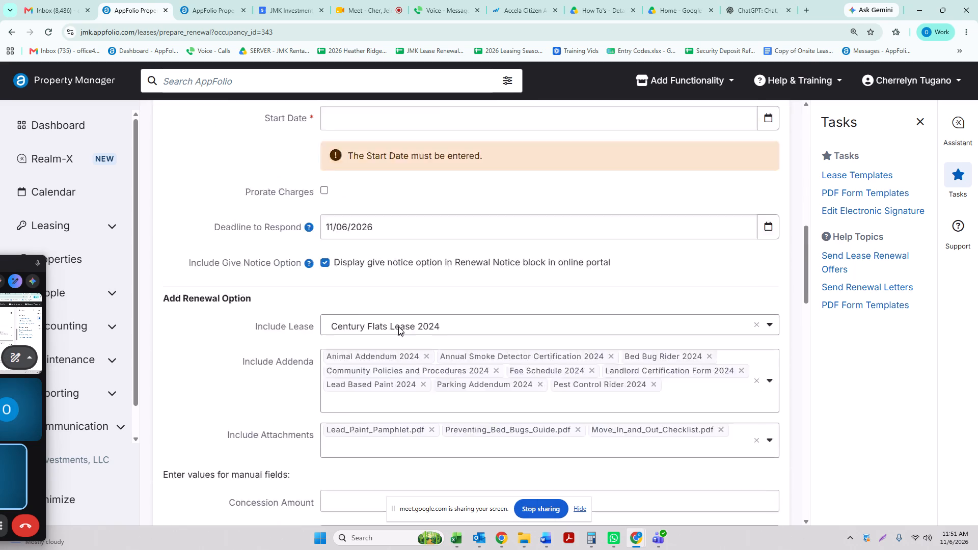
scroll(360, 231, up, 1)
click(359, 209)
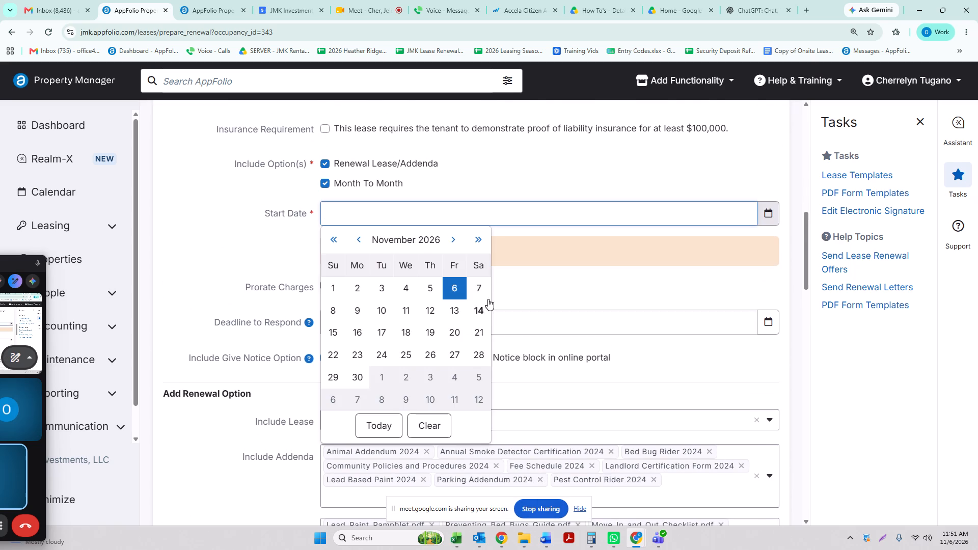
click(481, 286)
click(387, 283)
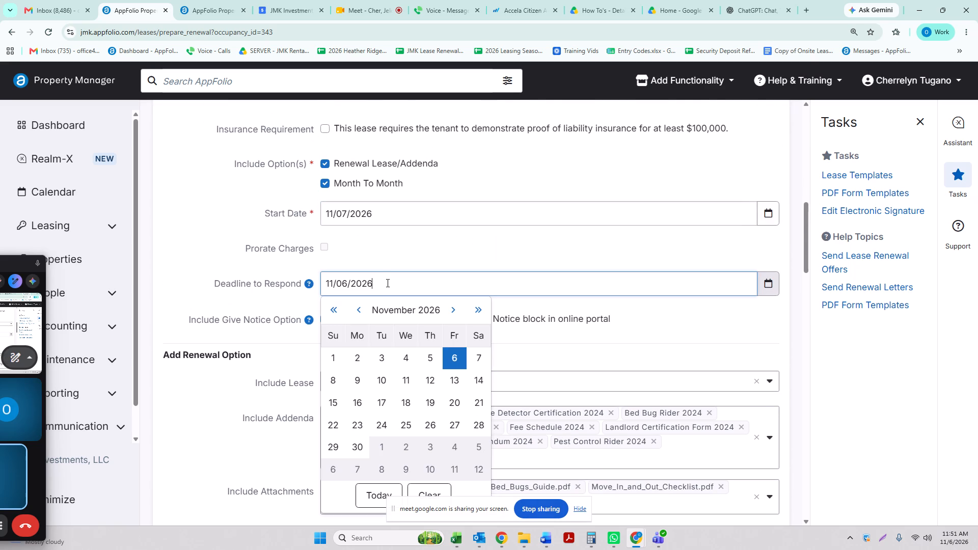
click(601, 352)
Enter 0 as the Concession Amount in the renewal option's manual fields.
scroll(445, 387, down, 3)
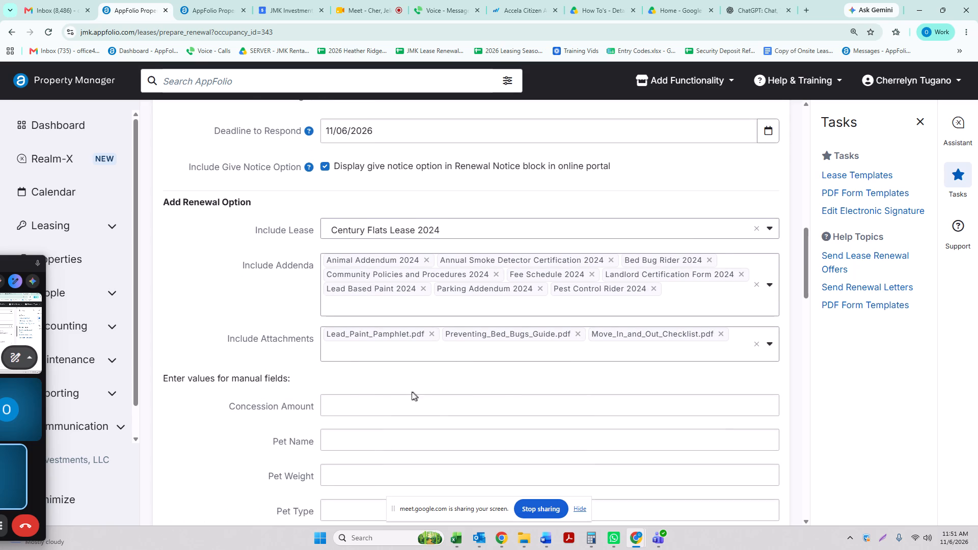
click(386, 407)
key(0)
Fill Pet Name, Pet Weight, Pet Type, Pet Age and Pet Breed with n/a, and set Pet Rent to 0.
key(Tab)
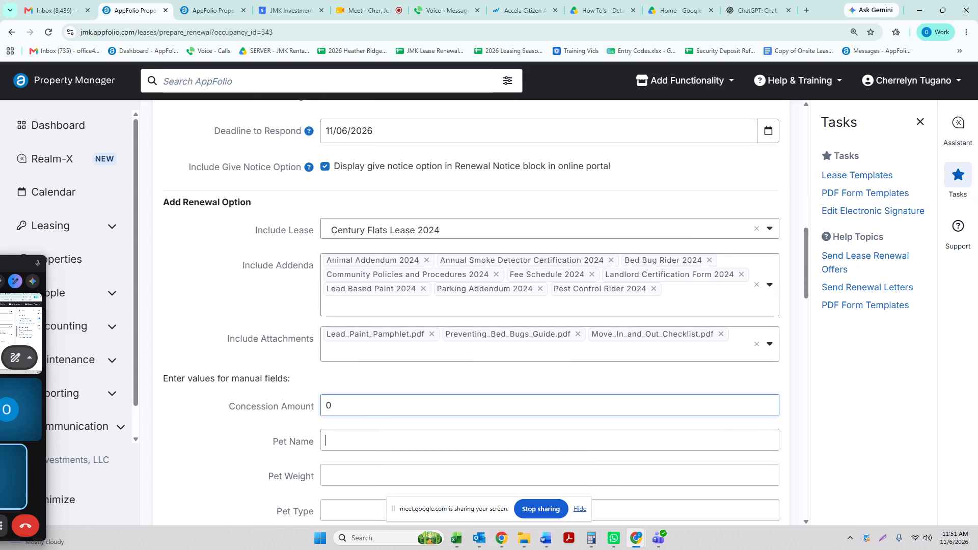
key(ctrl+v)
scroll(404, 434, down, 2)
click(379, 364)
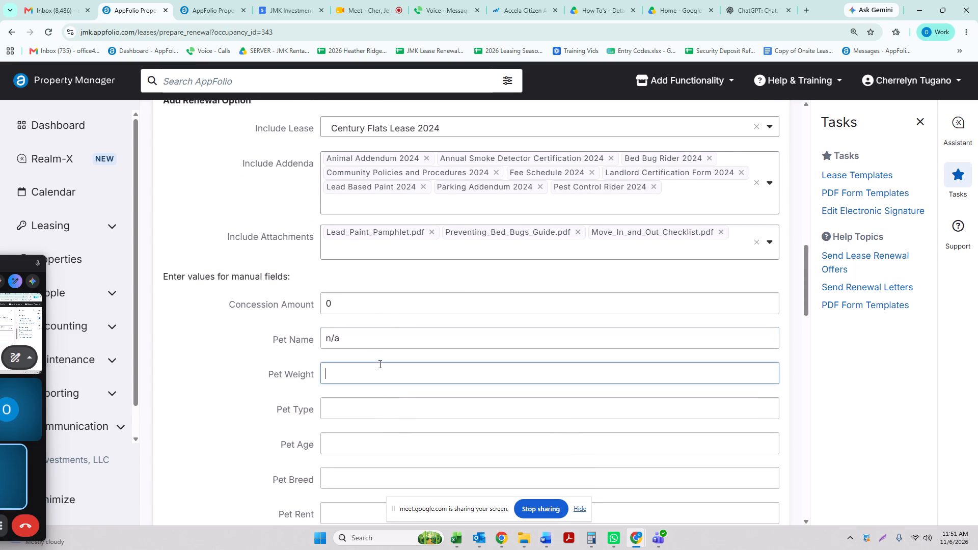
key(ctrl+v)
click(354, 410)
key(ctrl+v)
click(357, 439)
key(ctrl+v)
scroll(389, 409, down, 2)
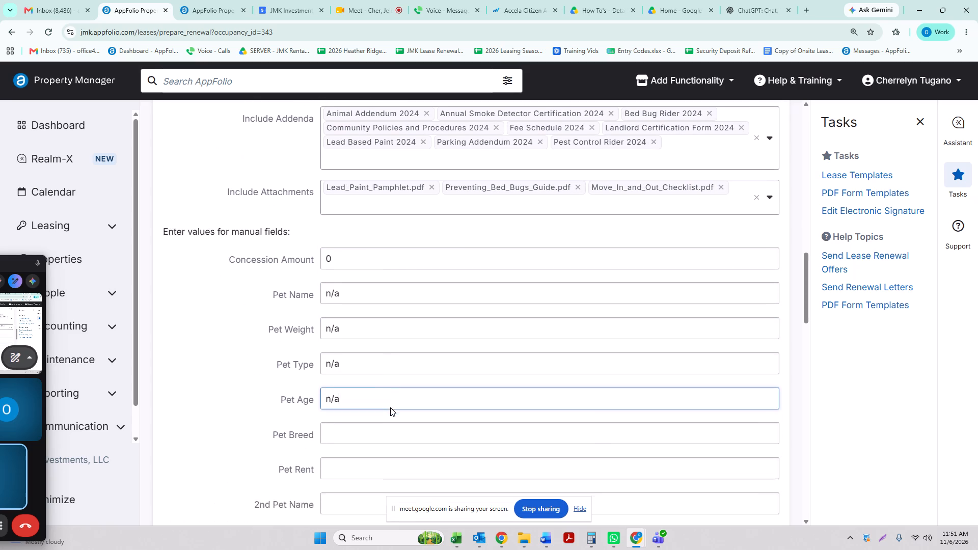
click(386, 388)
ctrl+click(387, 371)
key(ctrl+v)
ctrl+click(365, 412)
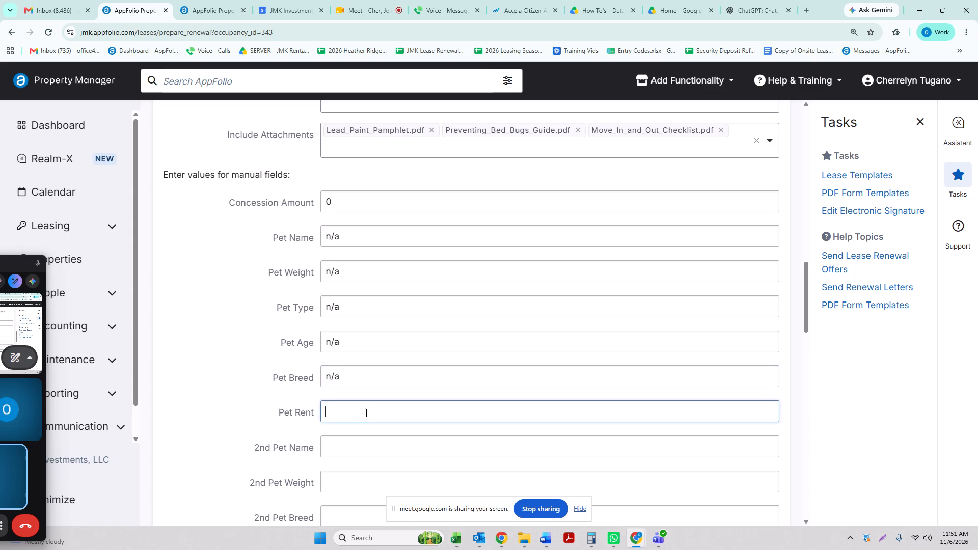
key(0)
Fill 2nd Pet Name, 2nd Pet Weight and 2nd Pet Breed with n/a.
key(Tab)
key(ctrl+v)
scroll(377, 404, down, 2)
click(368, 365)
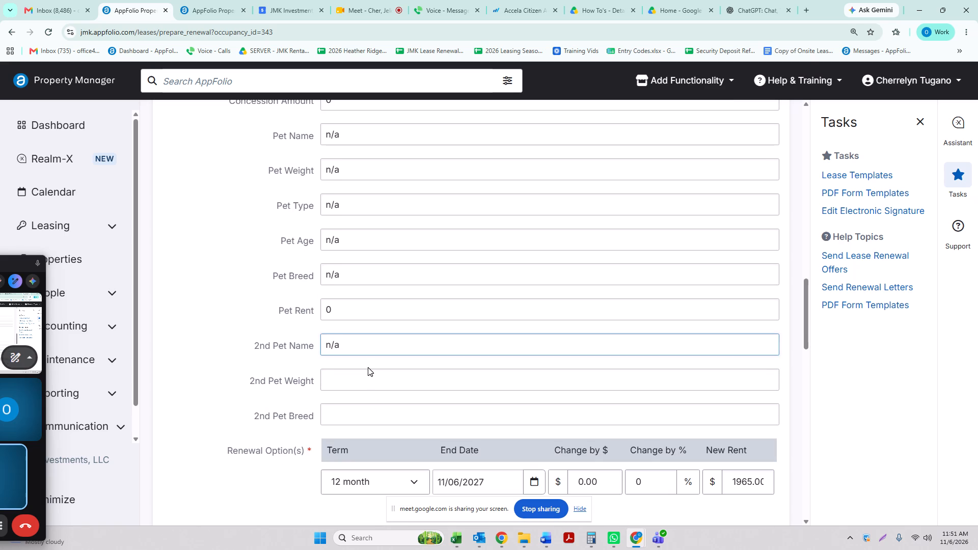
ctrl+click(365, 381)
key(ctrl+v)
click(343, 413)
key(ctrl+v)
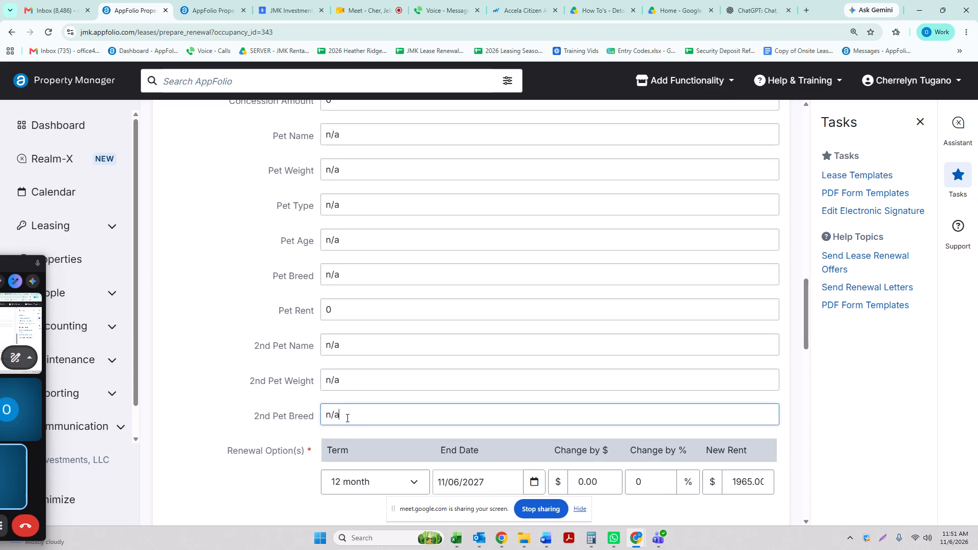
Set the renewal option's End Date to 03/31/2028 and check its New Rent.
click(465, 486)
click(529, 487)
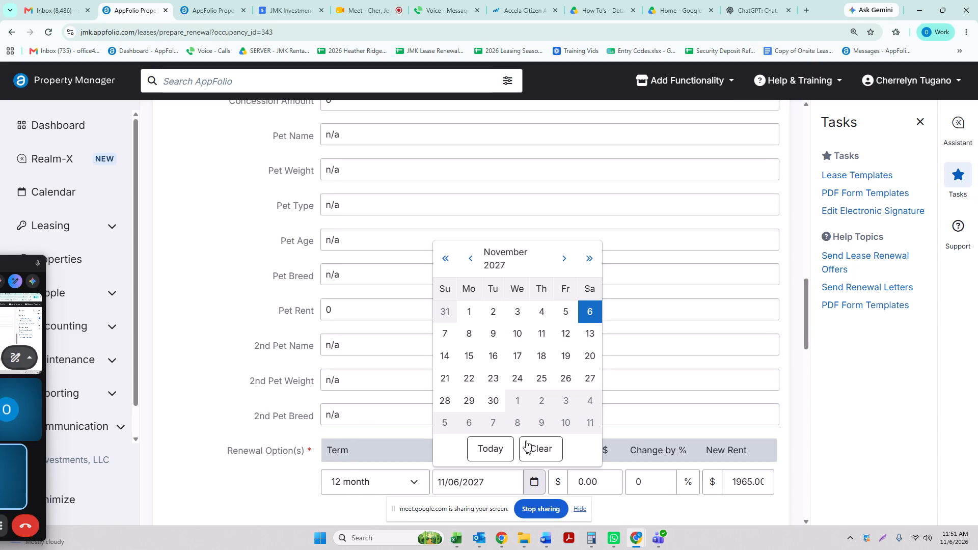
click(563, 259)
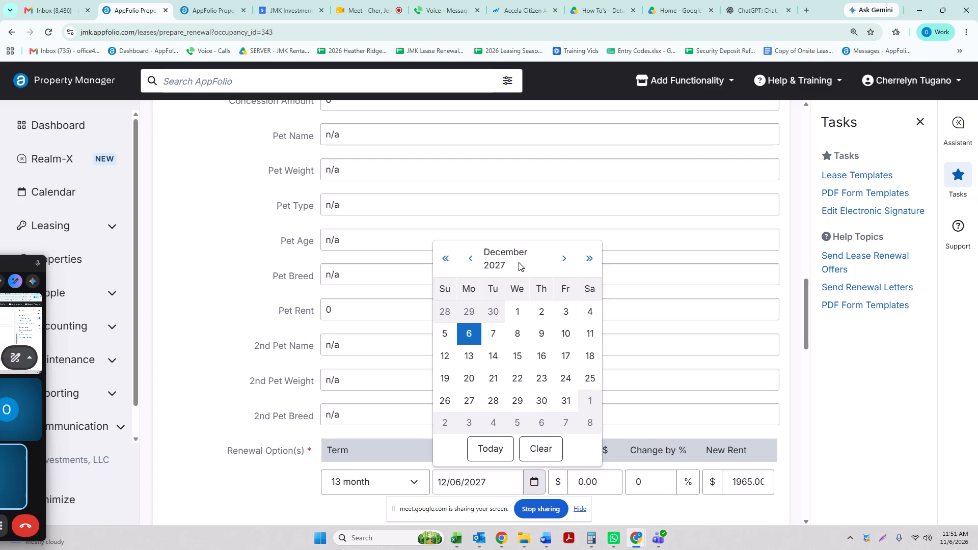
double_click(563, 261)
click(562, 262)
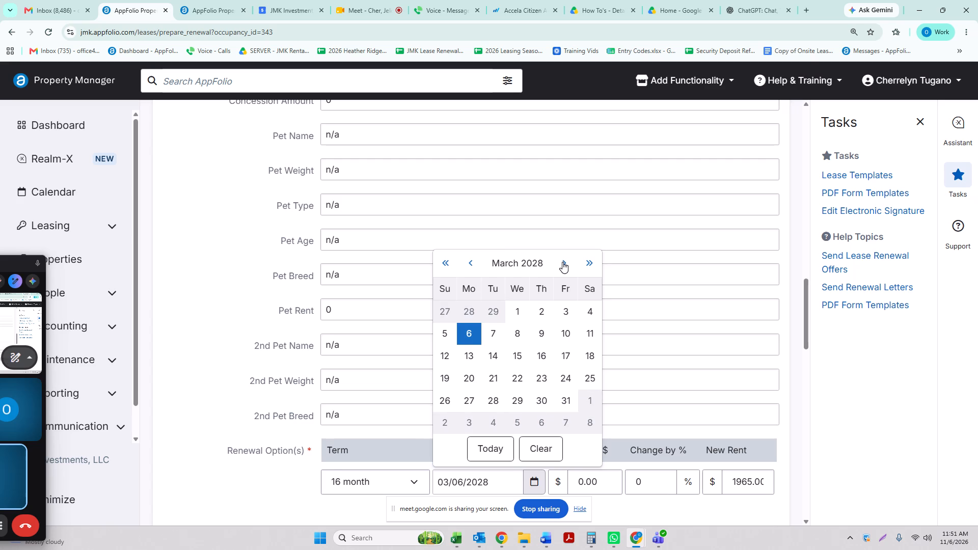
click(569, 399)
scroll(731, 466, down, 1)
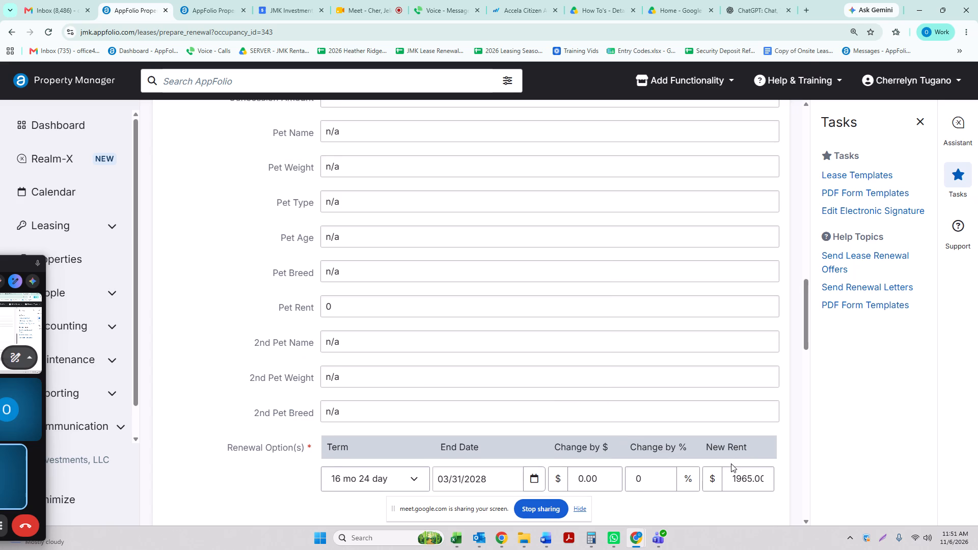
scroll(731, 463, down, 1)
click(742, 386)
Exclude the Month To Month option from the renewal package, keeping only Renewal Lease/Addenda.
scroll(648, 414, down, 3)
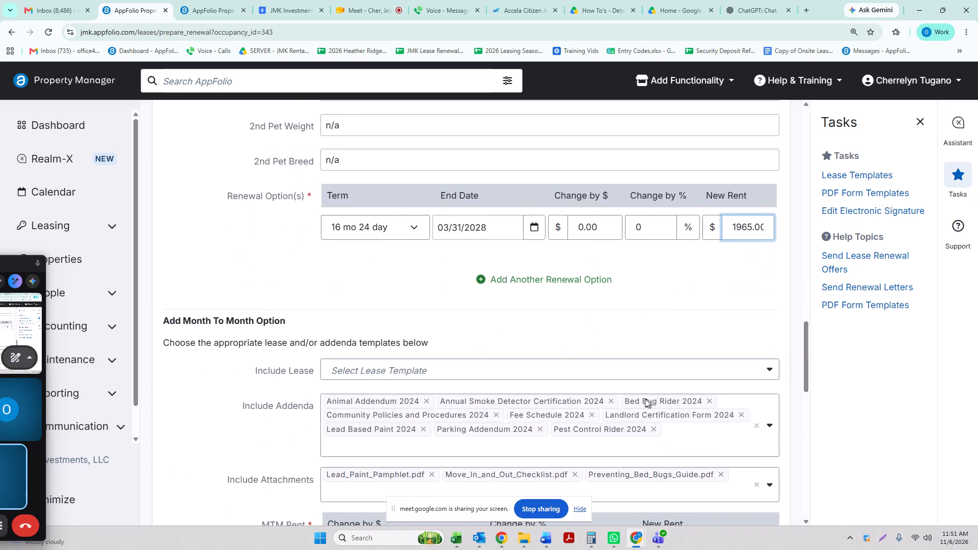
scroll(602, 414, down, 4)
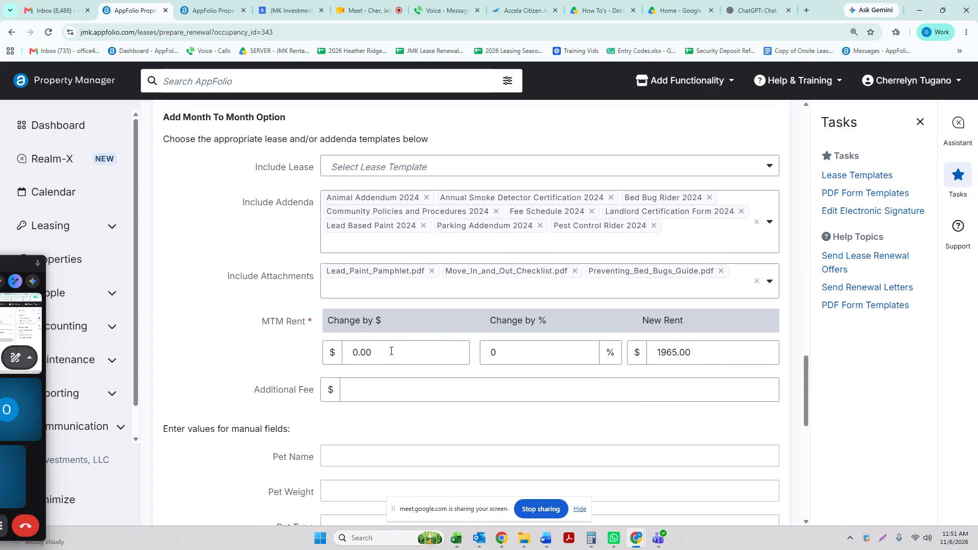
scroll(394, 351, up, 4)
scroll(418, 257, up, 18)
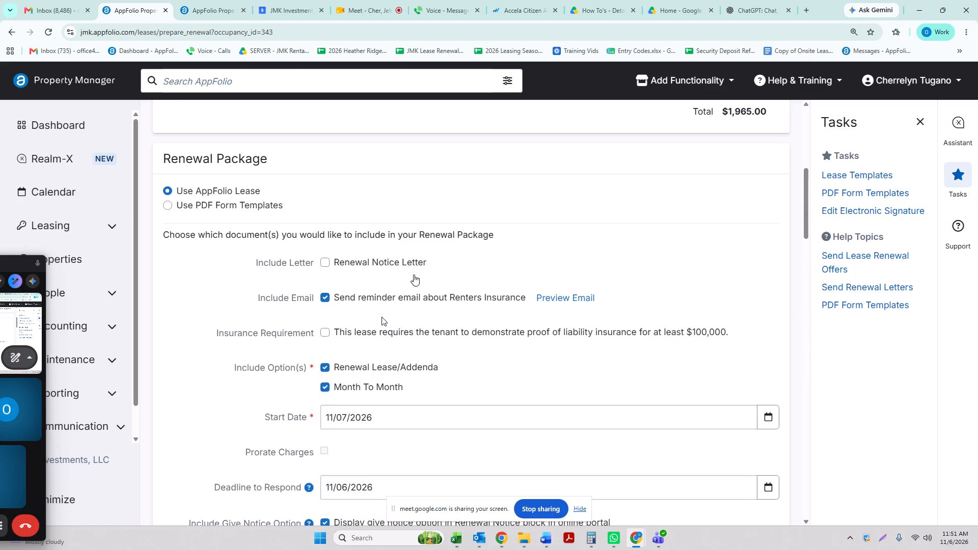
click(330, 391)
click(327, 384)
Submit the completed renewal offer for review.
scroll(527, 388, down, 2)
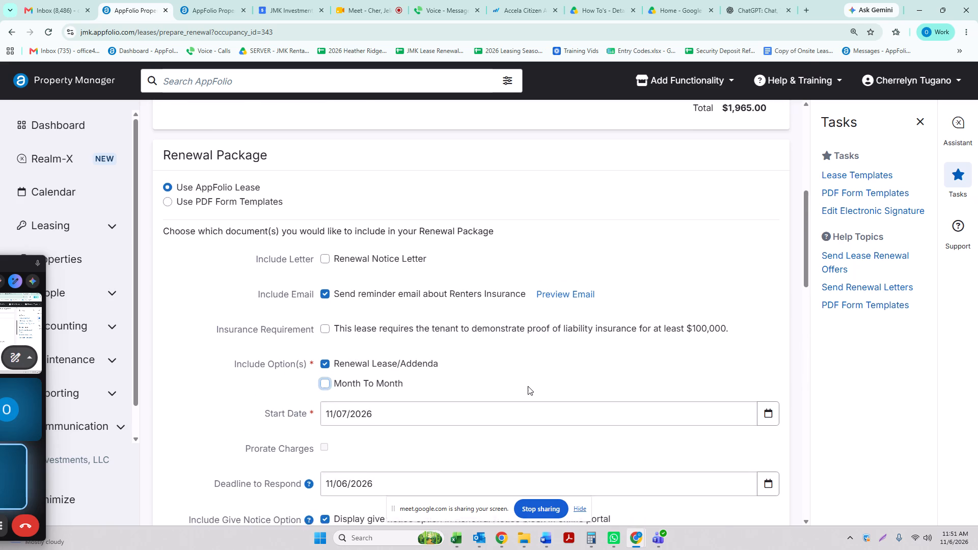
scroll(529, 384, down, 20)
scroll(529, 384, down, 7)
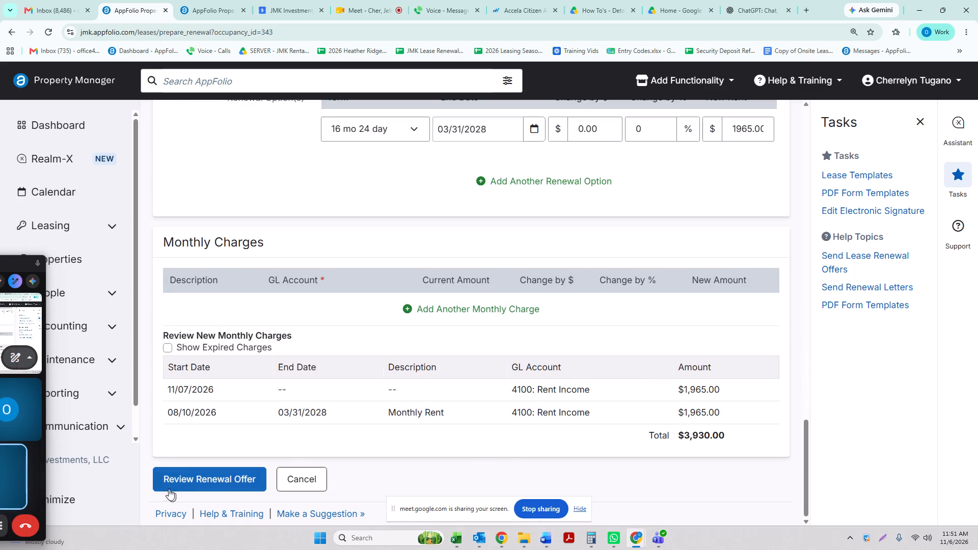
click(188, 478)
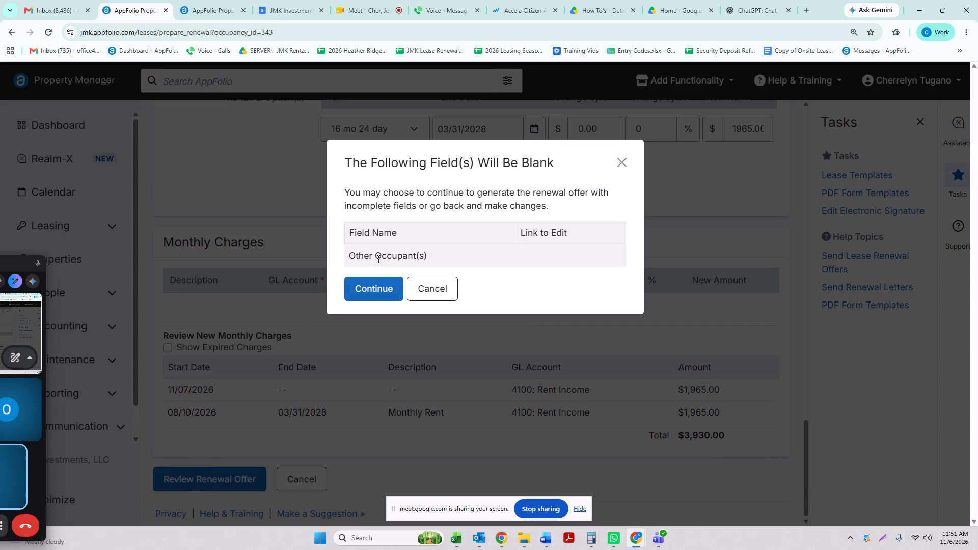
Generate the renewal offer preview with the Other Occupant(s) field left blank.
click(385, 262)
click(366, 282)
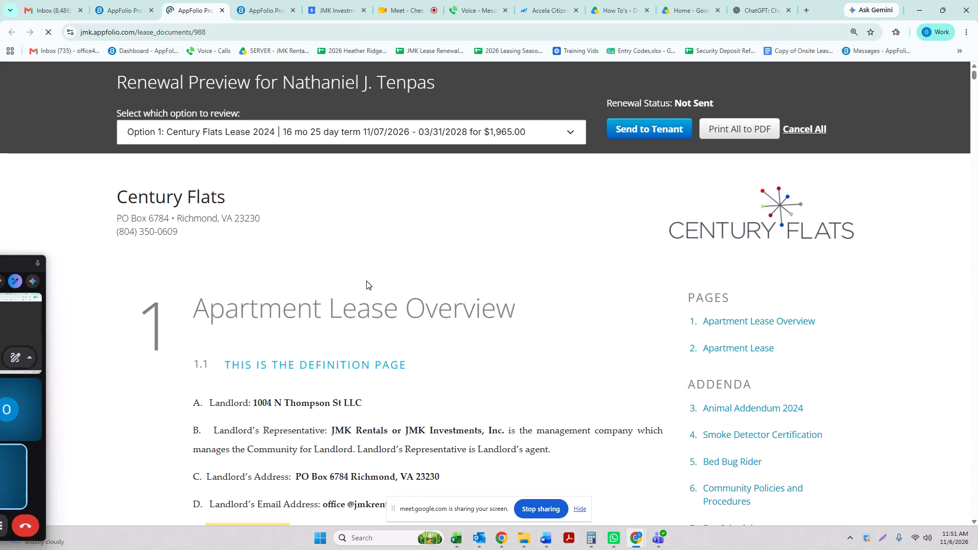
Review the Apartment Lease Overview in the renewal preview, including resident name, occupants, deposit, rent, utilities, move-in date and lease definitions.
scroll(367, 379, down, 2)
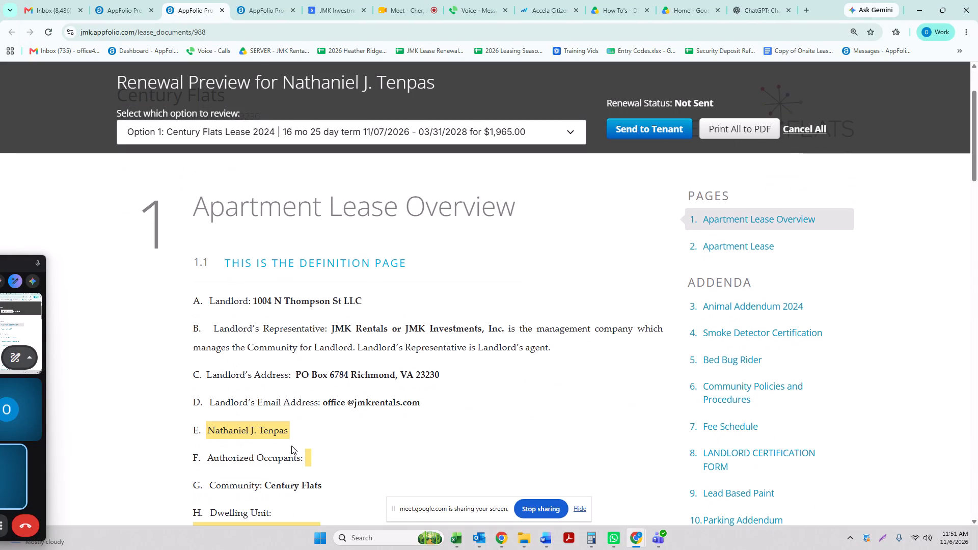
click(264, 430)
double_click(263, 429)
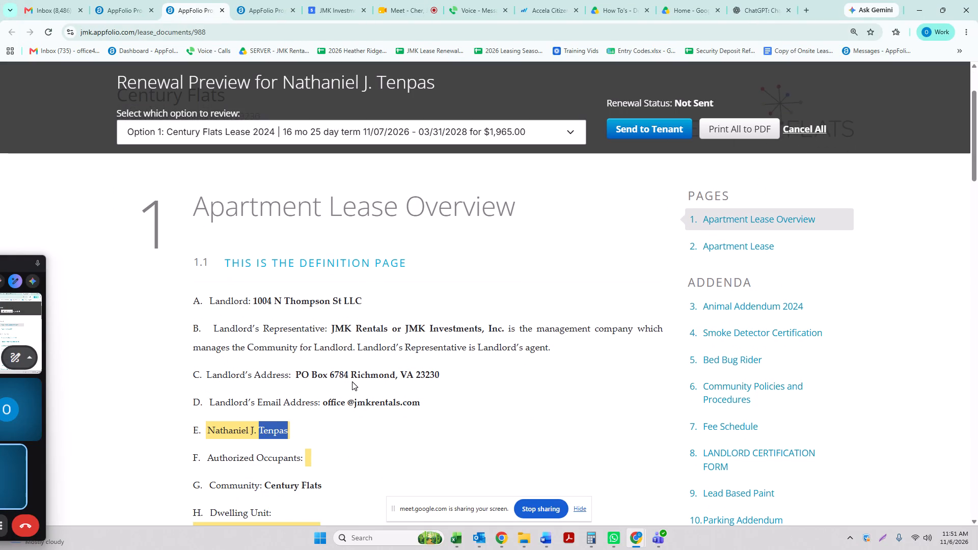
scroll(365, 376, down, 9)
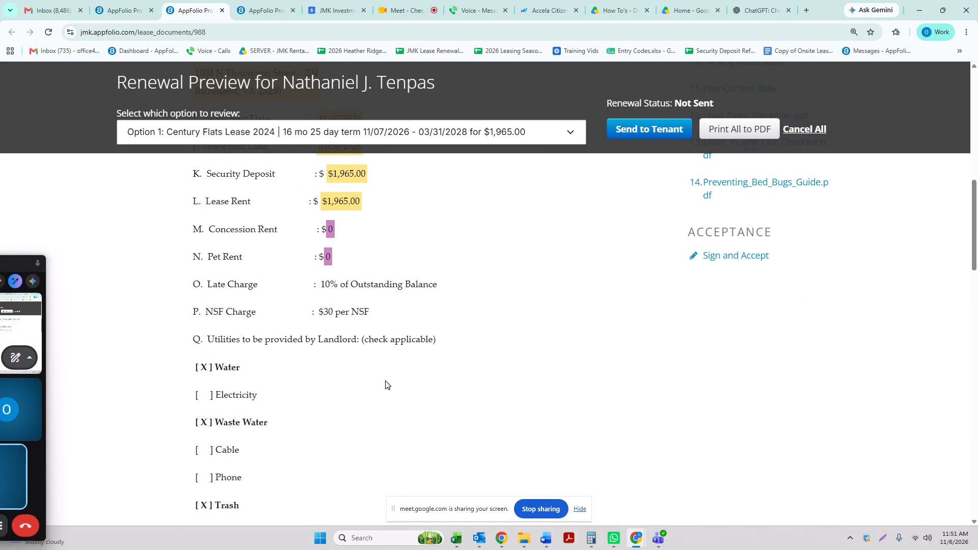
scroll(386, 382, down, 12)
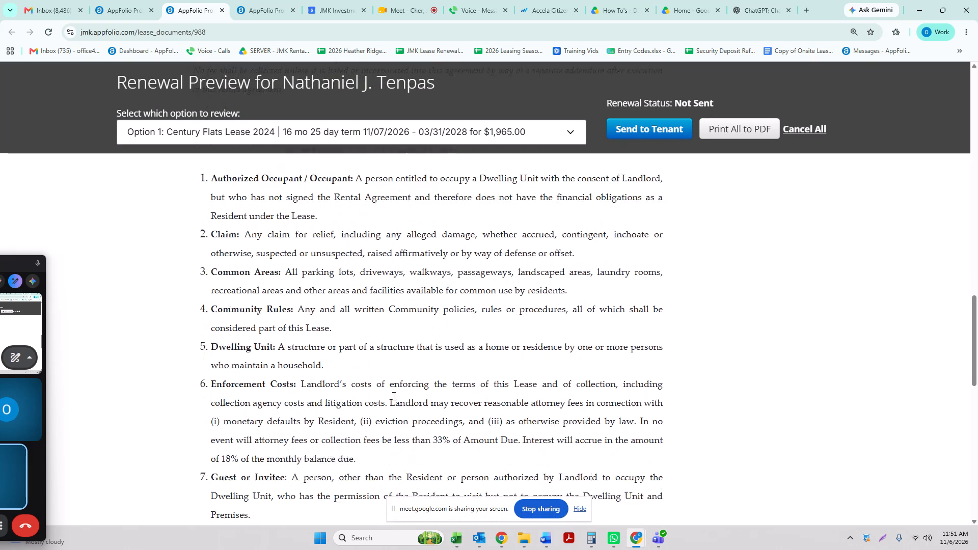
scroll(393, 396, down, 10)
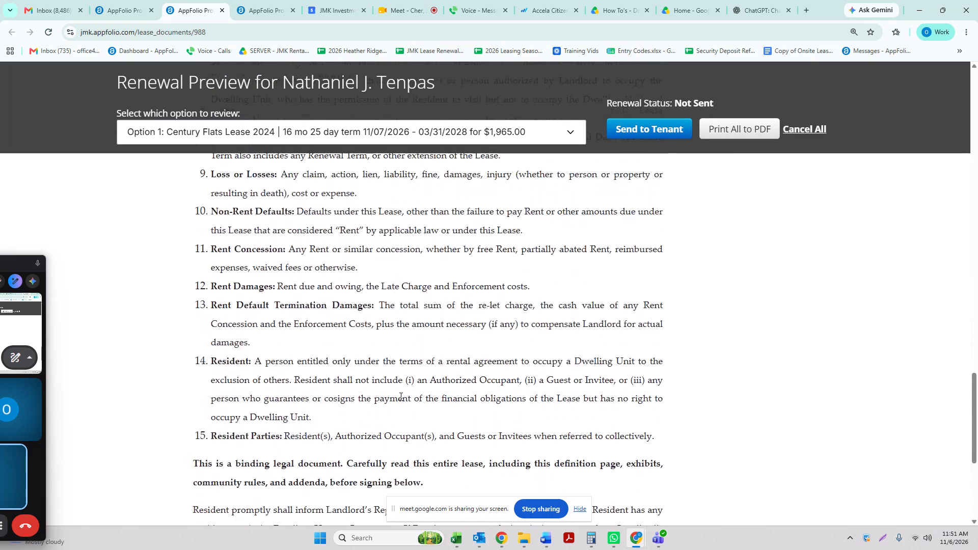
scroll(400, 396, down, 2)
scroll(401, 395, up, 20)
scroll(401, 395, up, 4)
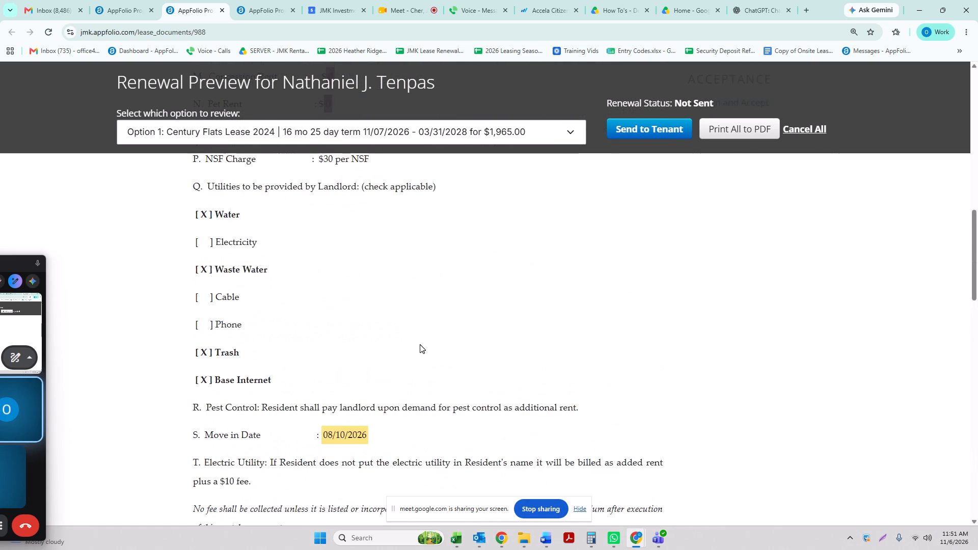
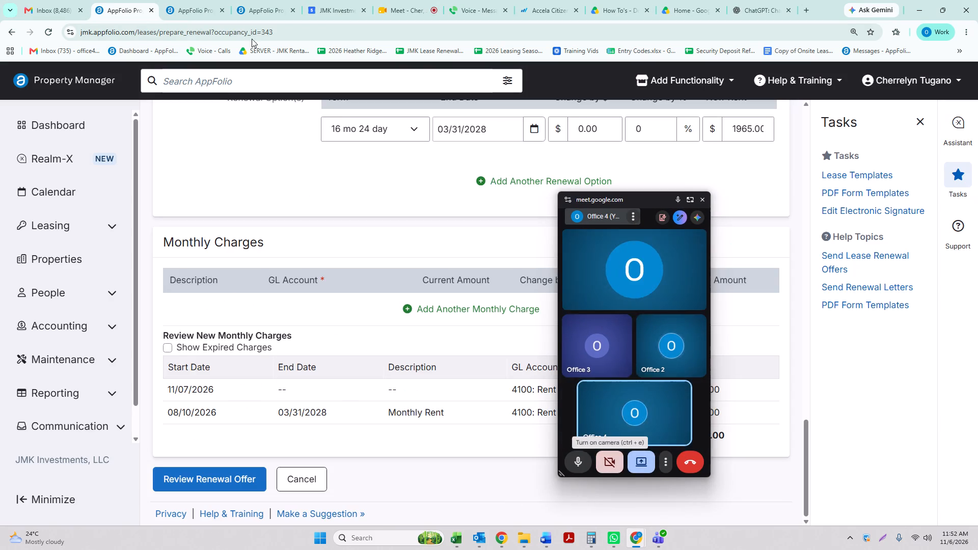
Compare the renewal preview with the open renewal offer form, and cancel the form to return to the tenant page.
click(194, 13)
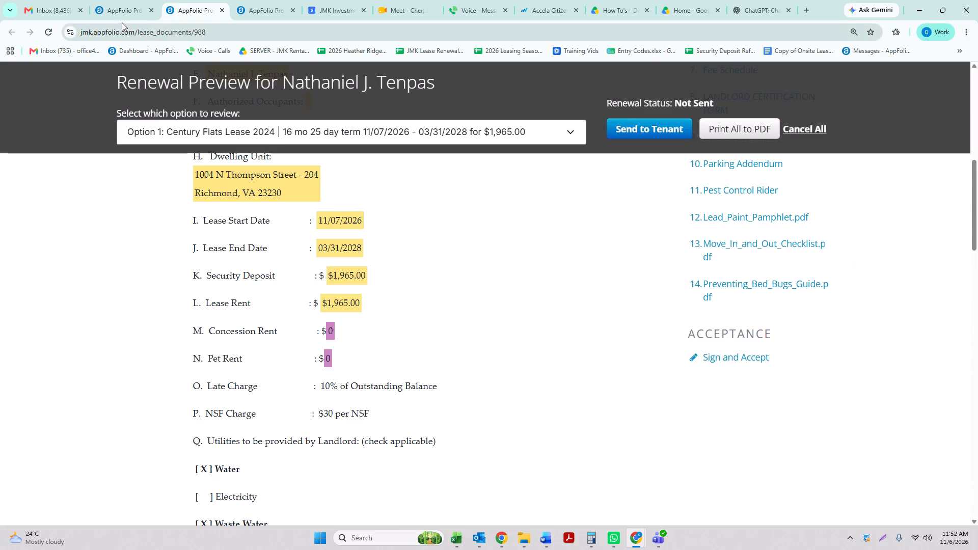
click(126, 14)
scroll(545, 291, up, 20)
scroll(545, 291, up, 1)
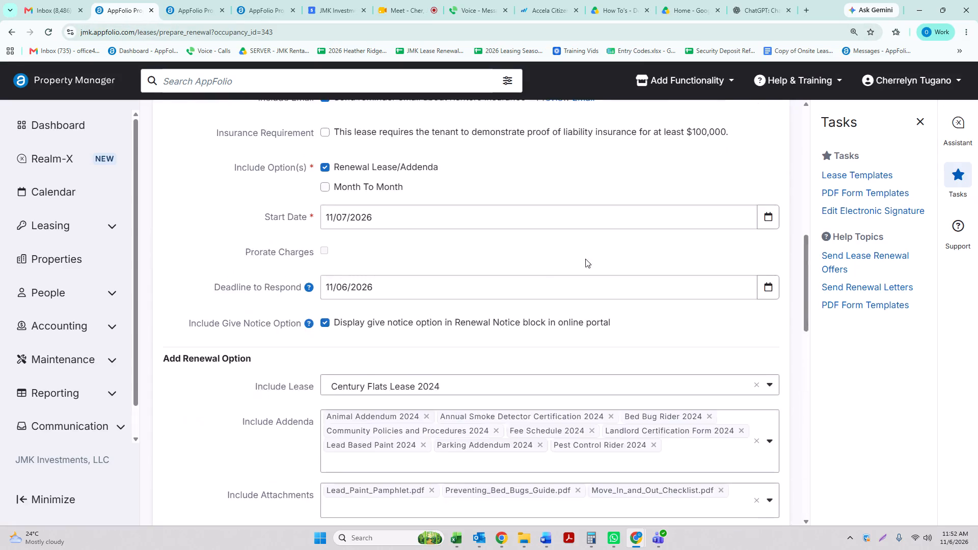
scroll(585, 259, up, 11)
scroll(656, 223, up, 4)
scroll(733, 275, down, 17)
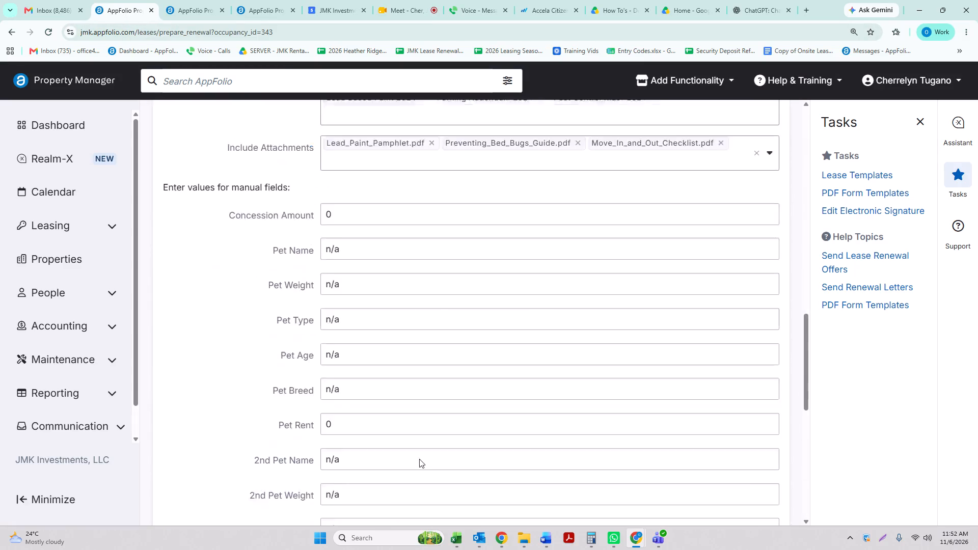
scroll(419, 459, down, 20)
scroll(419, 459, down, 1)
click(294, 479)
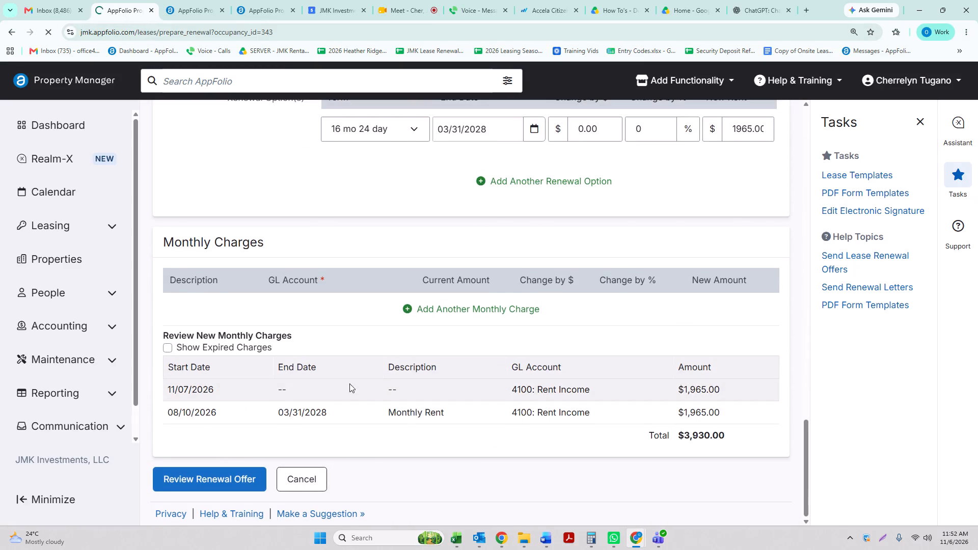
click(293, 474)
click(205, 314)
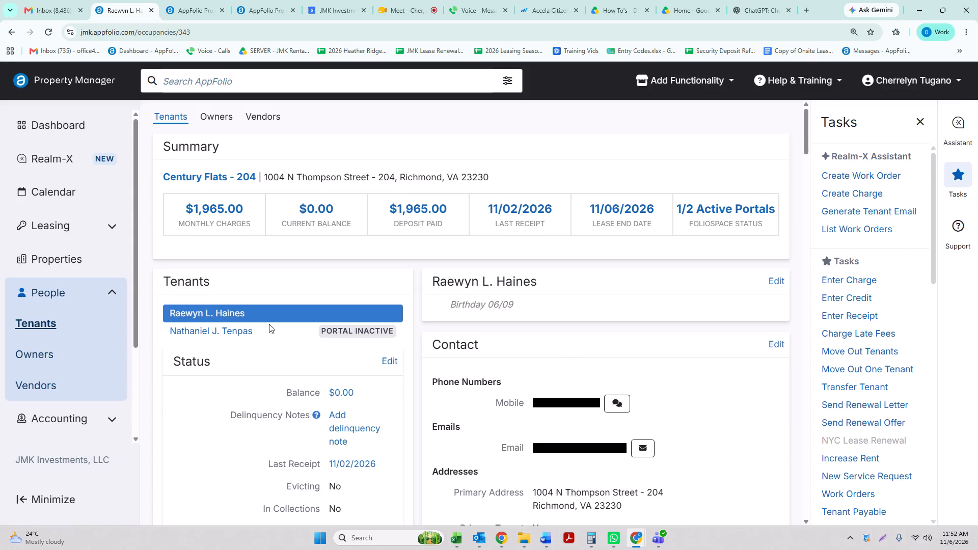
scroll(571, 360, down, 3)
scroll(276, 236, down, 10)
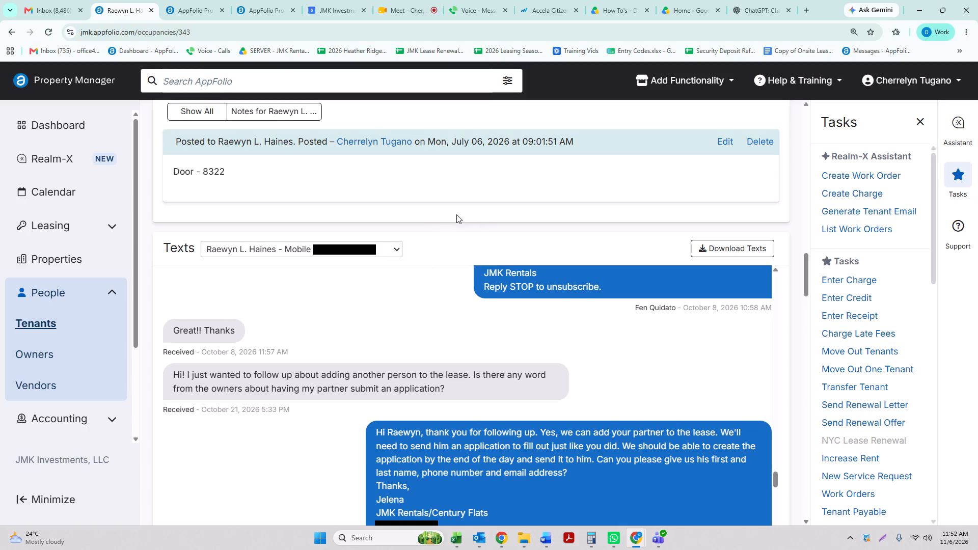
click(185, 10)
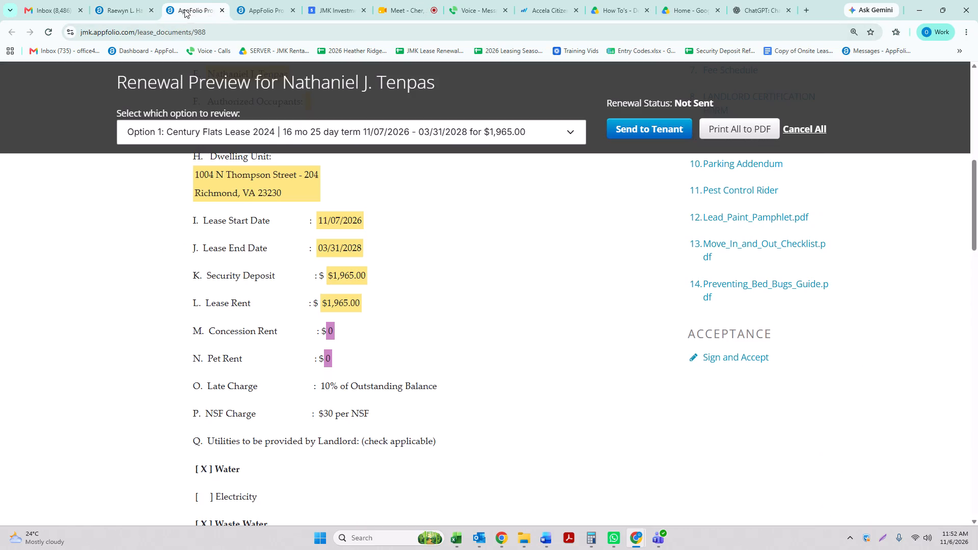
click(107, 2)
click(171, 12)
click(116, 10)
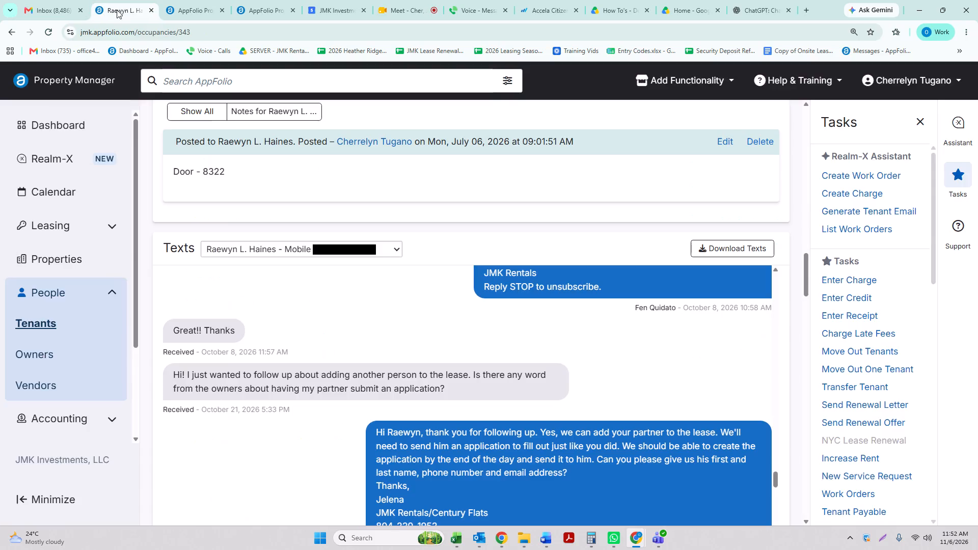
click(208, 12)
click(125, 3)
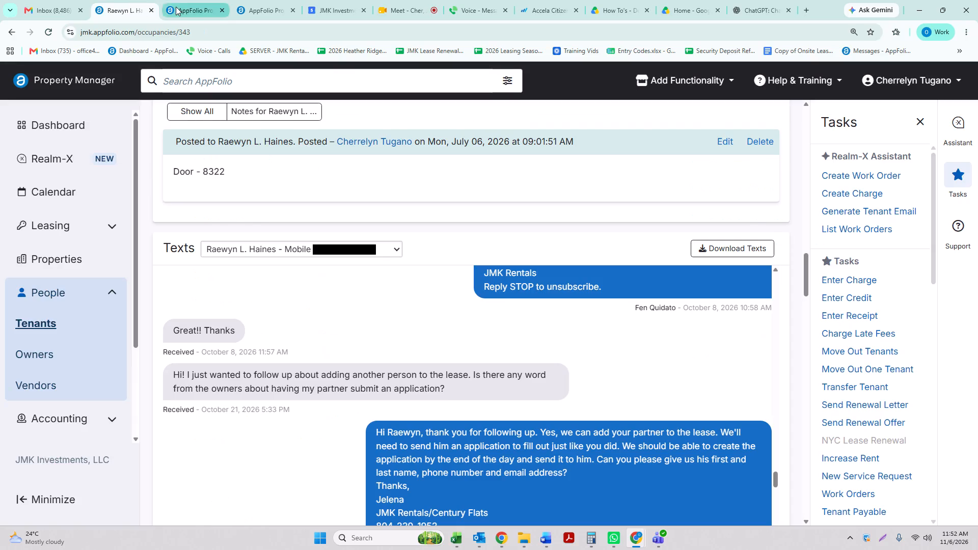
click(176, 7)
click(114, 6)
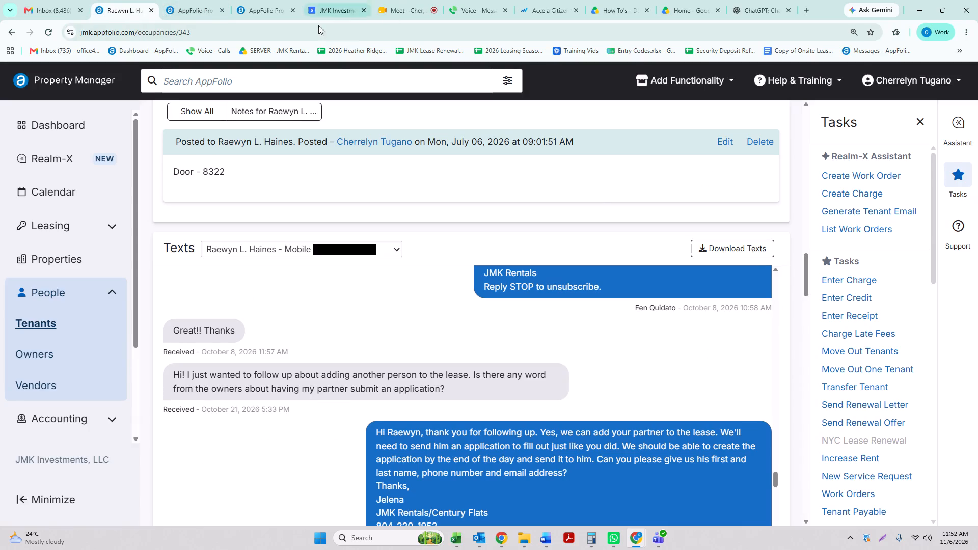
Clear the Move Out and Notice dates in the primary tenant's Tenant Status.
scroll(834, 282, up, 3)
drag(802, 283, 788, 168)
drag(805, 268, 772, 99)
scroll(650, 304, down, 2)
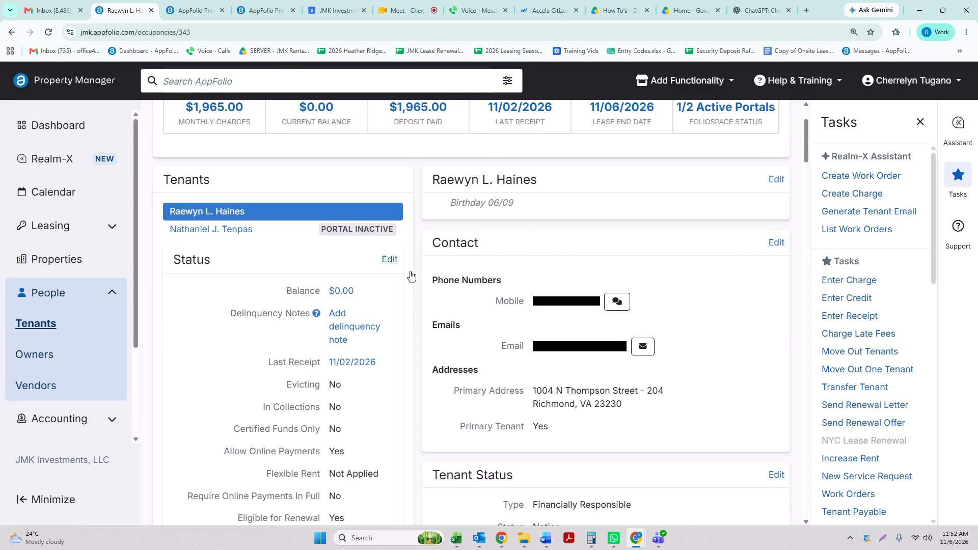
scroll(627, 384, down, 3)
click(776, 322)
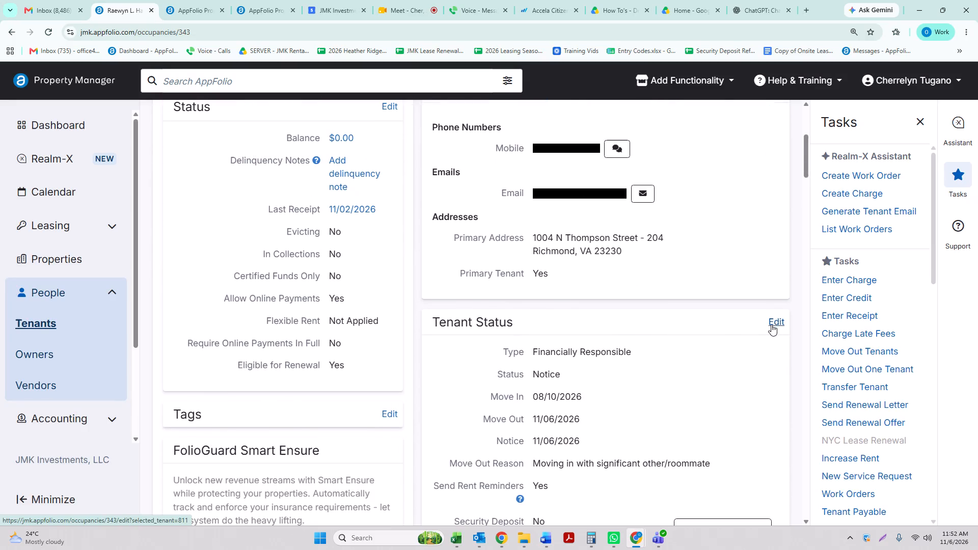
drag(627, 428, 519, 423)
key(BackSpace)
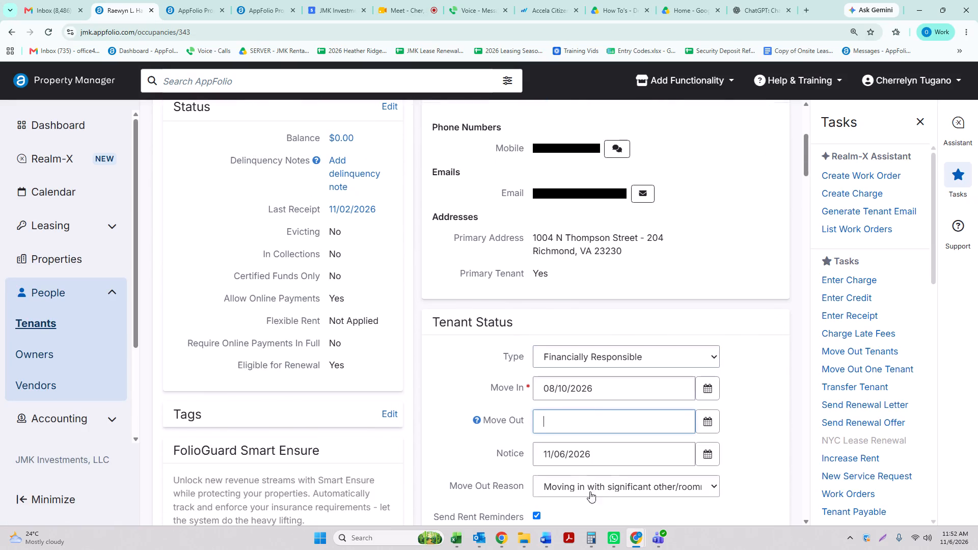
drag(621, 433, 596, 444)
drag(610, 455, 519, 453)
key(BackSpace)
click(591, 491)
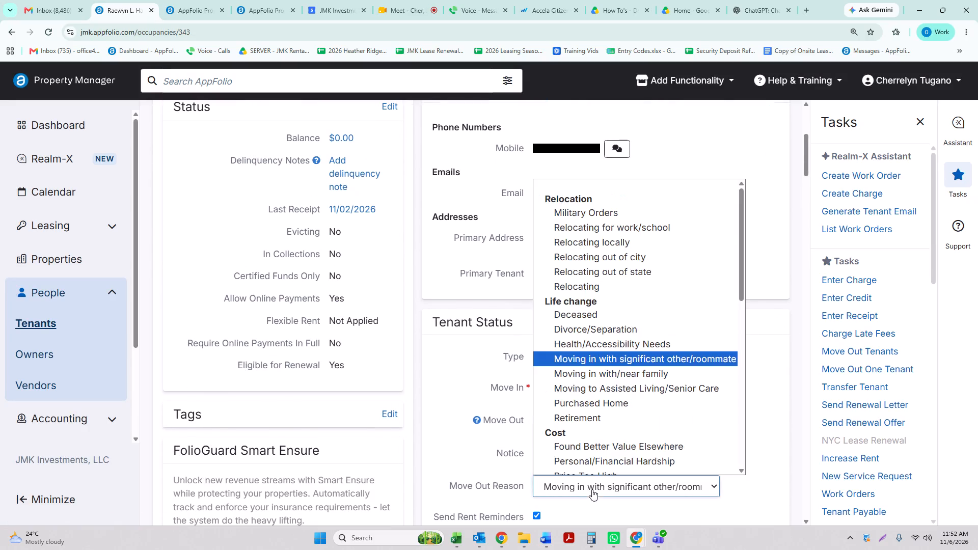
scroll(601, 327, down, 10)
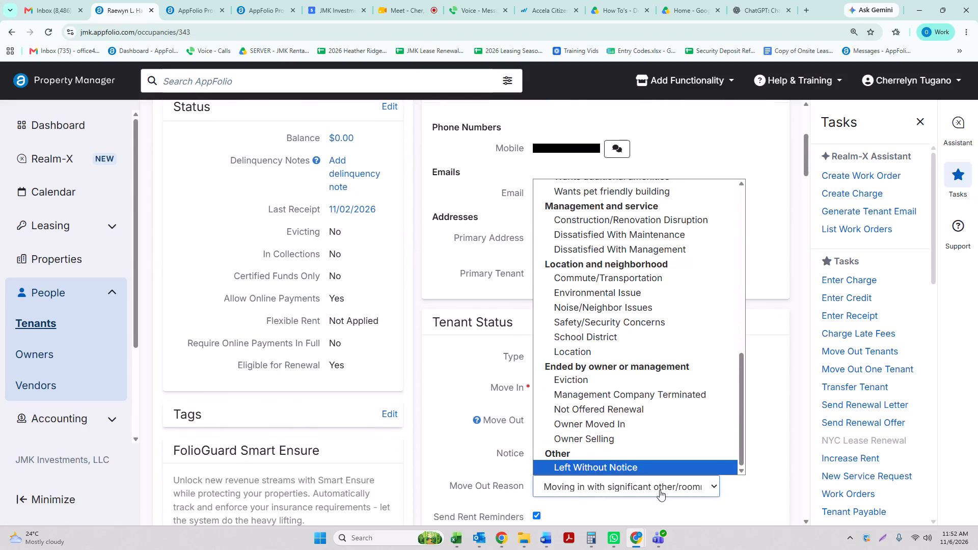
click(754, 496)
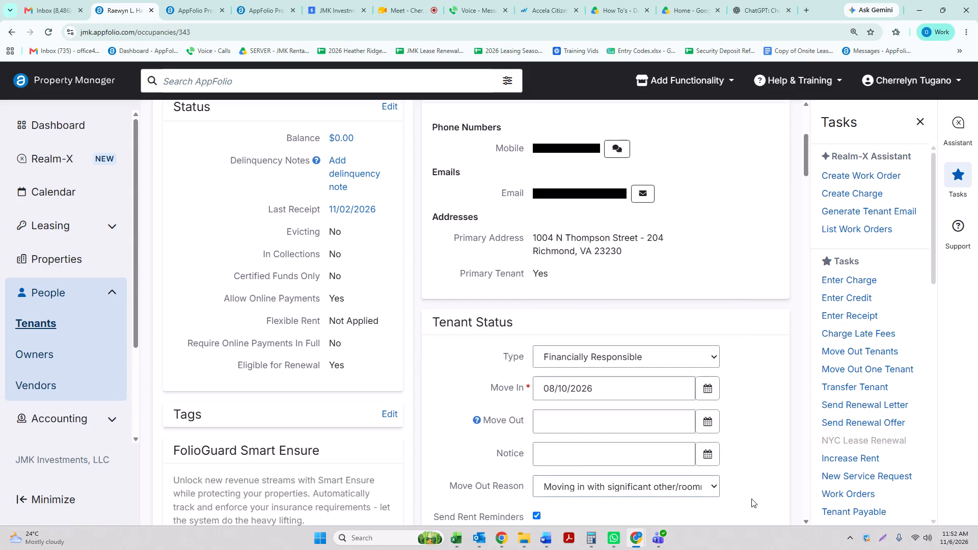
Save the primary tenant's edited Tenant Status.
scroll(673, 500, down, 3)
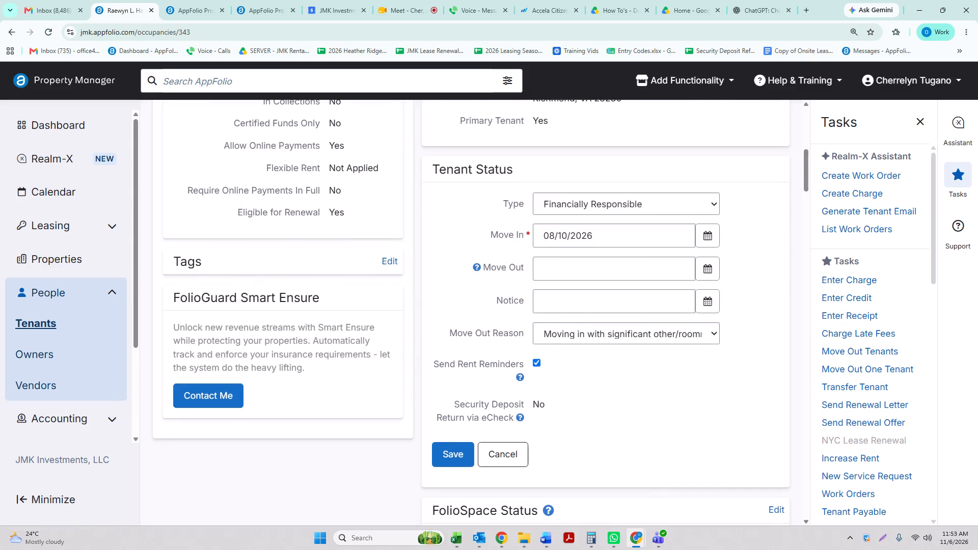
click(454, 442)
click(459, 450)
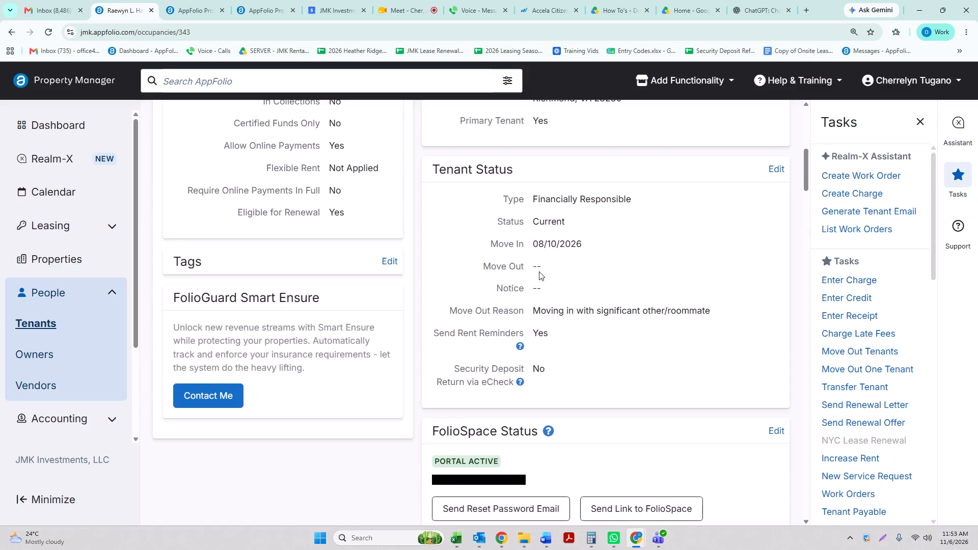
Open the unsent renewal offer, check its lease overview, cancel the documents and choose to prepare a new renewal.
scroll(786, 355, down, 1)
scroll(828, 489, down, 1)
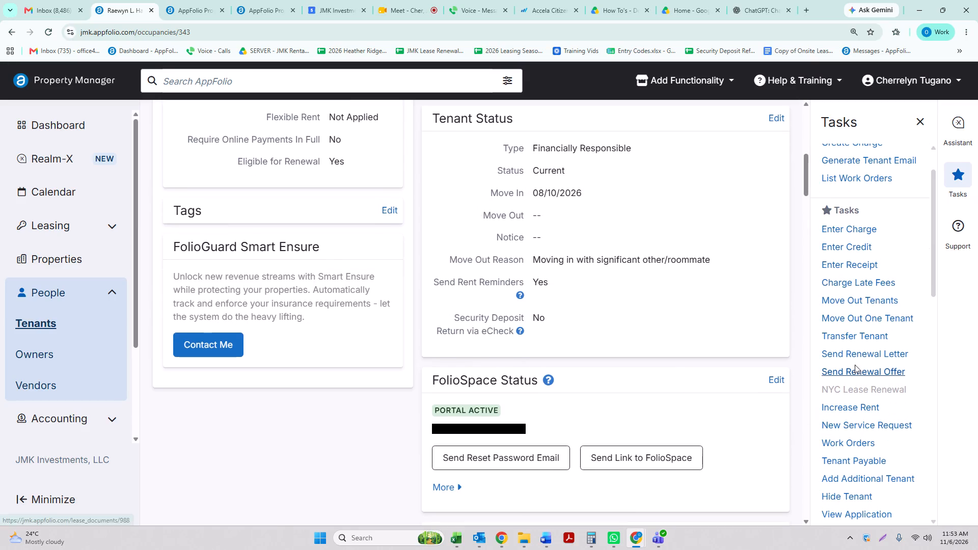
click(868, 371)
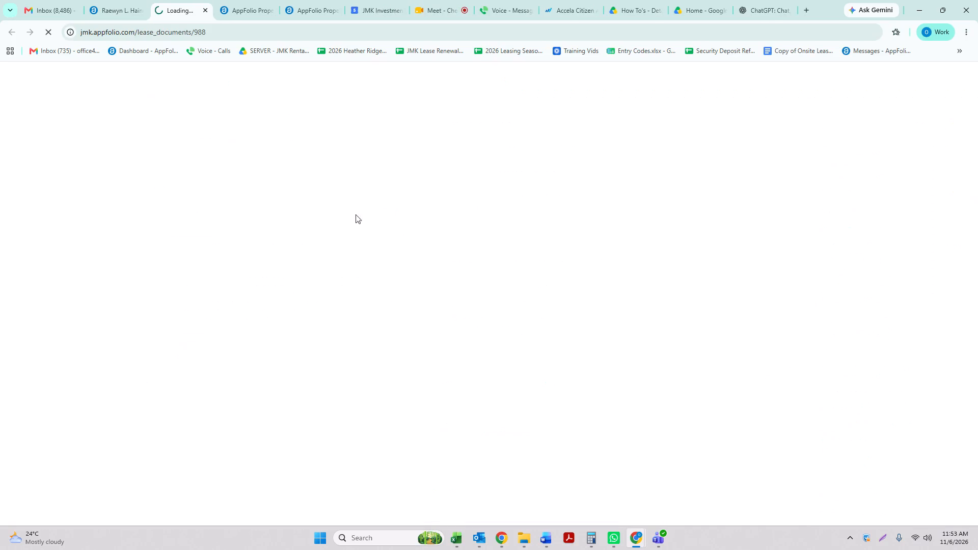
scroll(411, 292, down, 2)
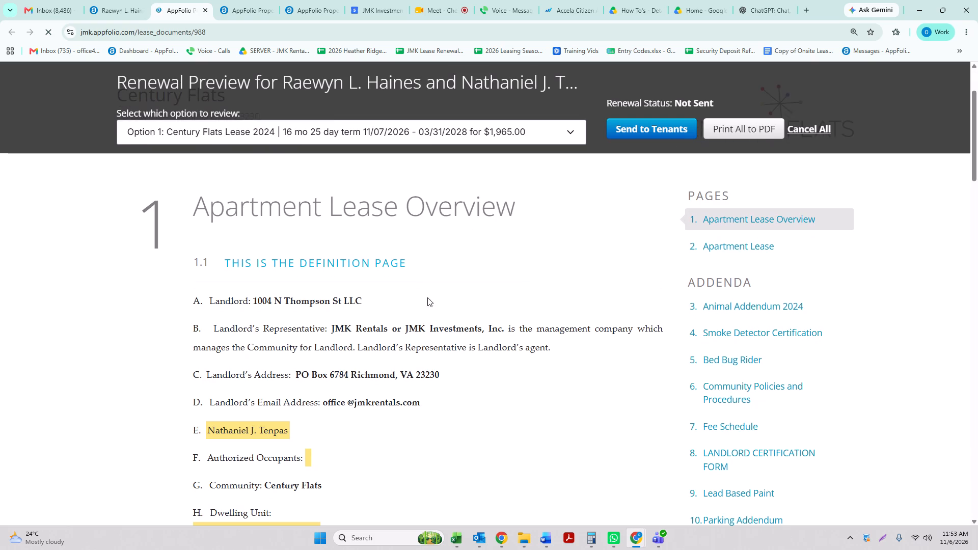
scroll(384, 328, down, 2)
scroll(396, 348, up, 3)
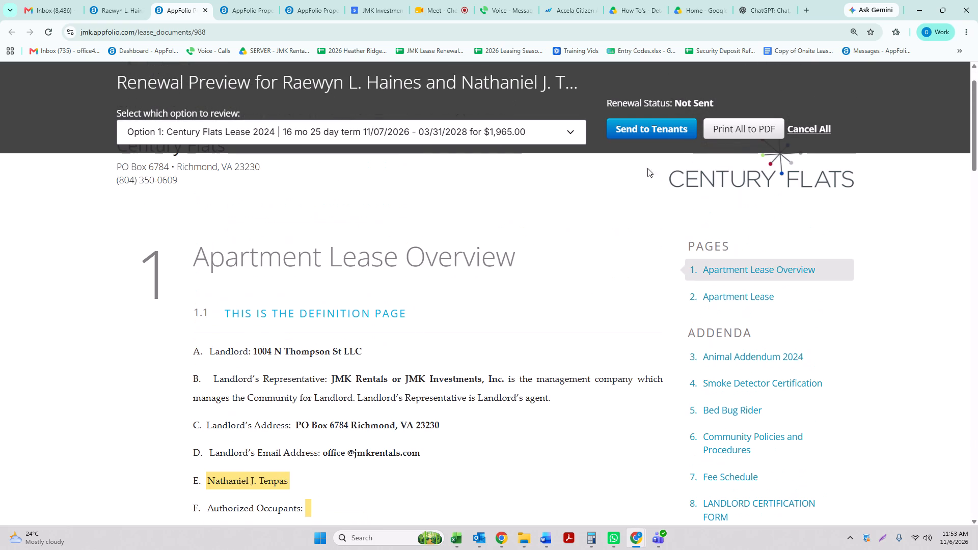
click(813, 131)
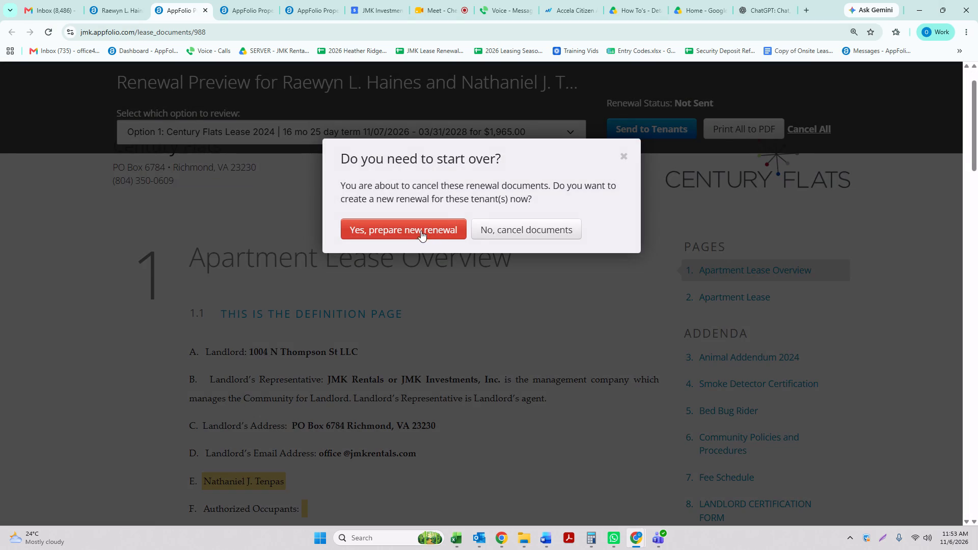
click(420, 232)
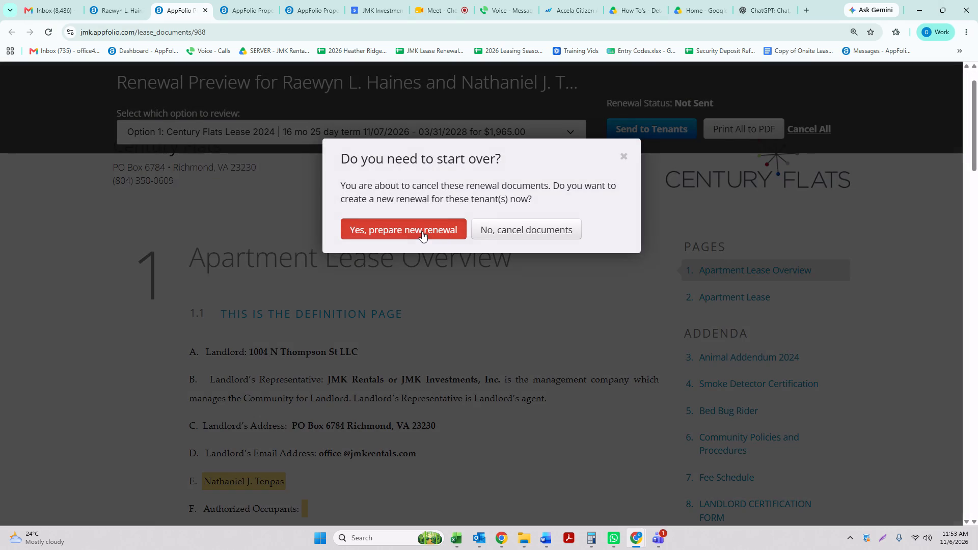
Exclude the Month To Month option from the new renewal package and dismiss the chat notification.
scroll(422, 335, down, 1)
click(329, 352)
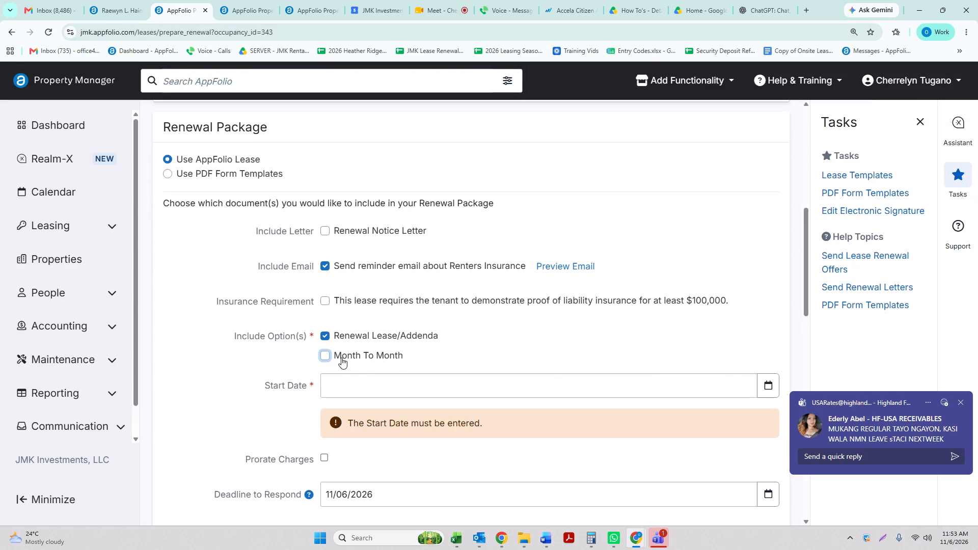
click(958, 402)
Set the renewal package's Start Date to 11/07/2026.
scroll(444, 367, down, 3)
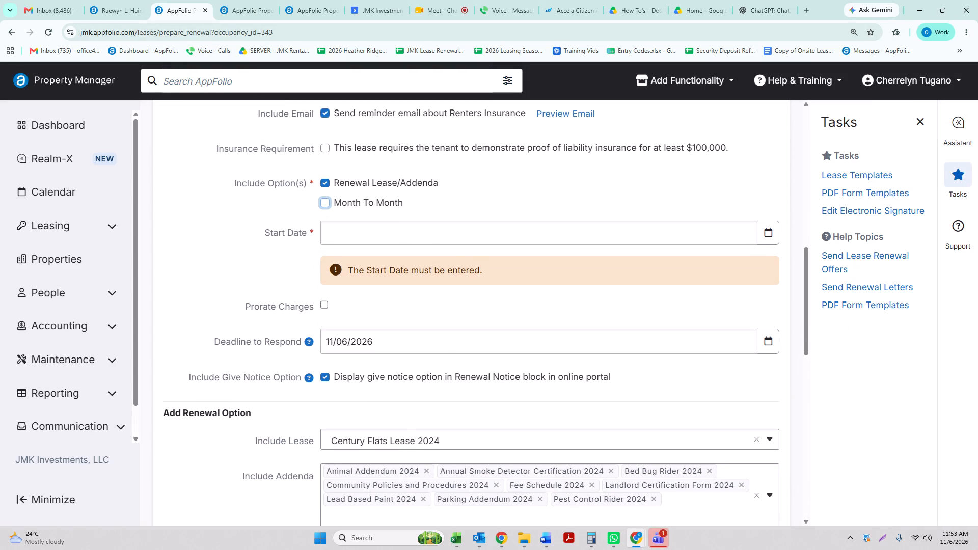
click(437, 246)
click(436, 241)
click(455, 309)
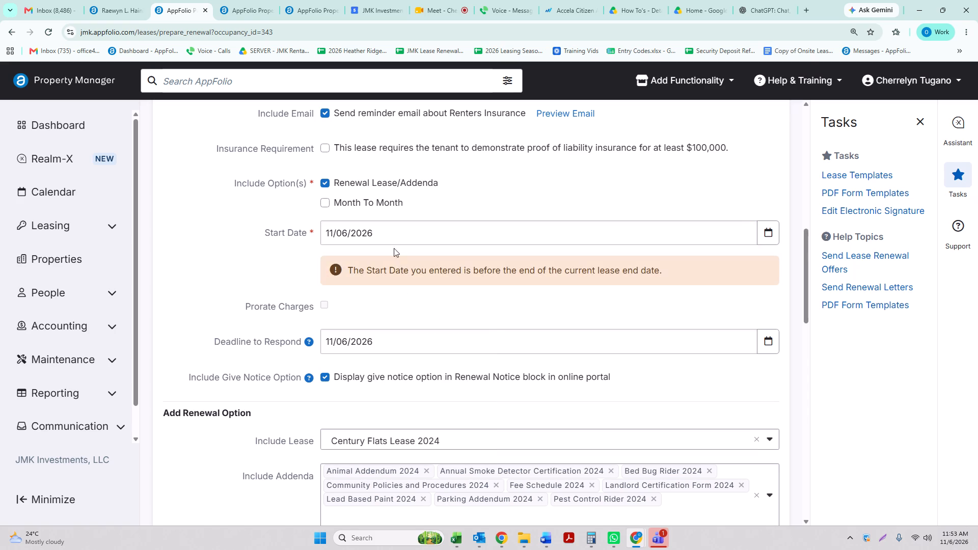
click(402, 232)
click(477, 308)
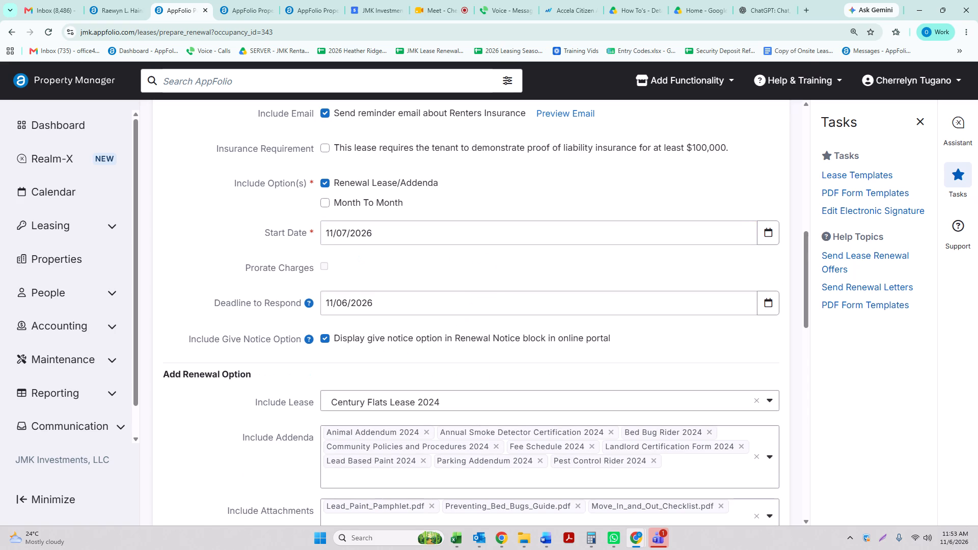
Set the renewal option's End Date to 03/31/2028, leaving the rent change at zero.
scroll(369, 348, down, 14)
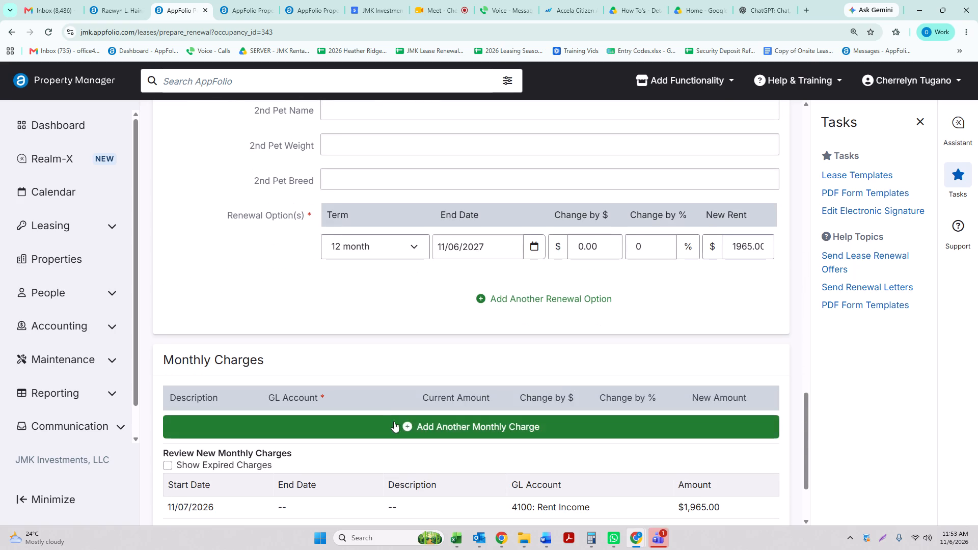
click(368, 247)
click(480, 250)
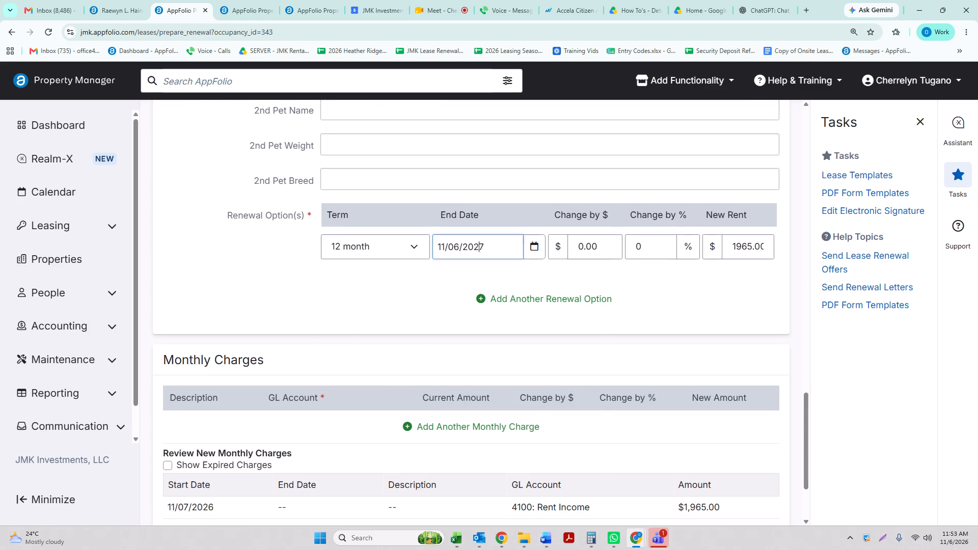
click(528, 250)
click(448, 283)
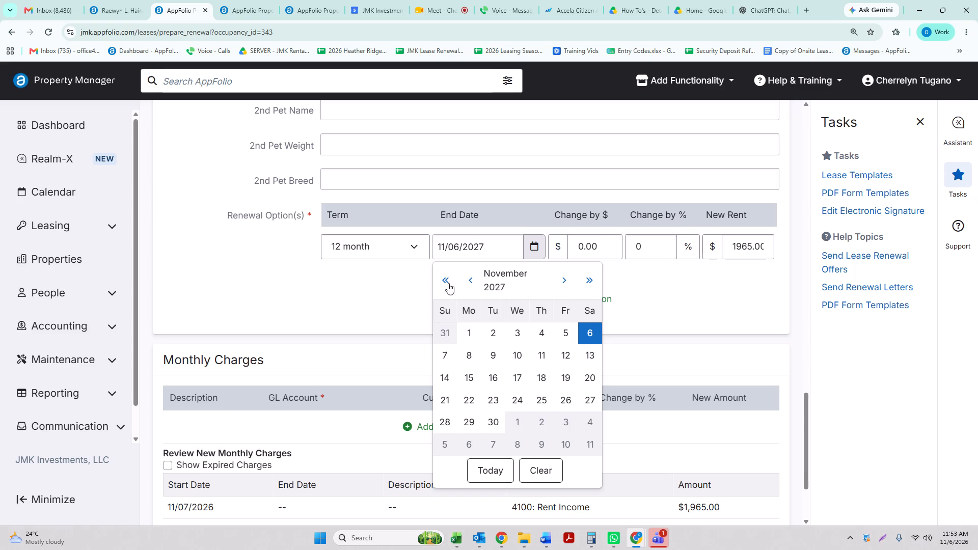
double_click(450, 283)
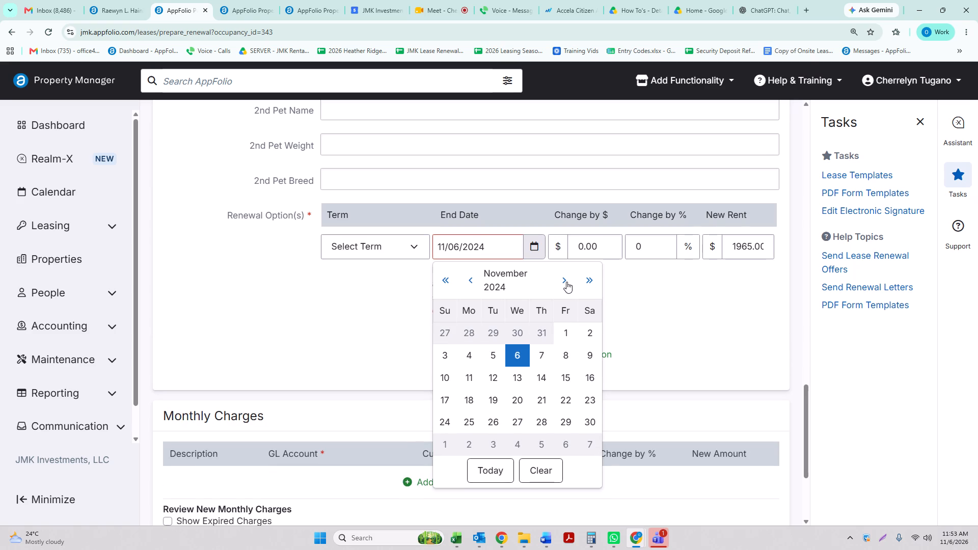
triple_click(587, 280)
click(588, 280)
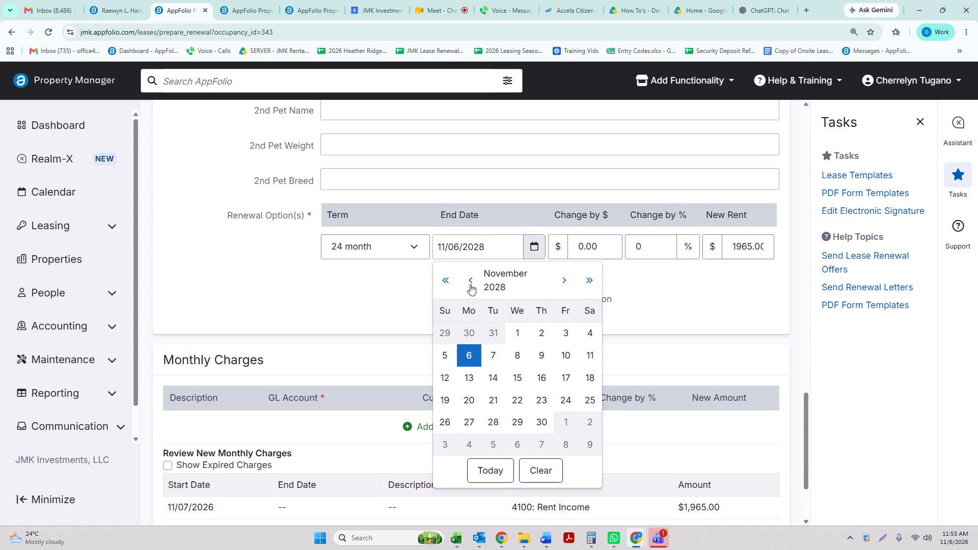
triple_click(474, 282)
click(474, 283)
double_click(472, 276)
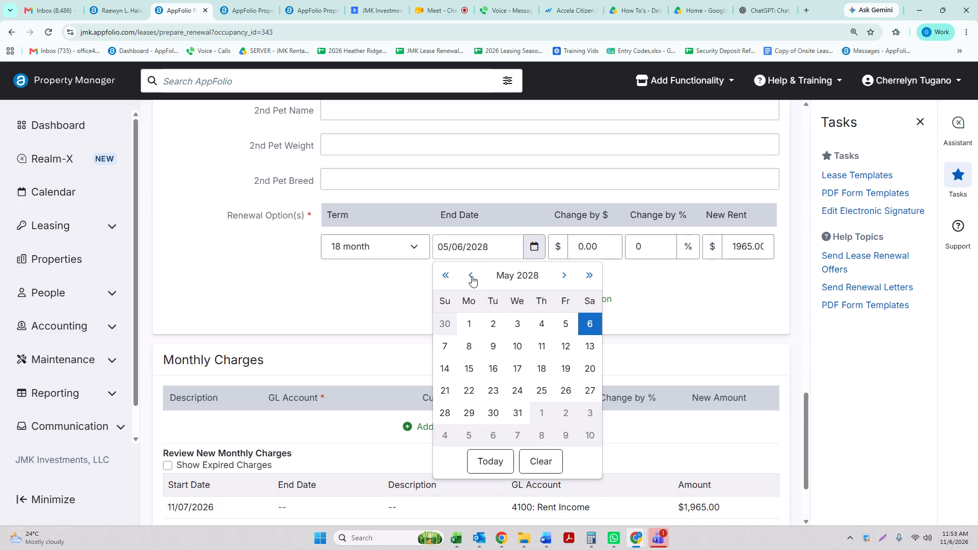
click(472, 276)
click(472, 276)
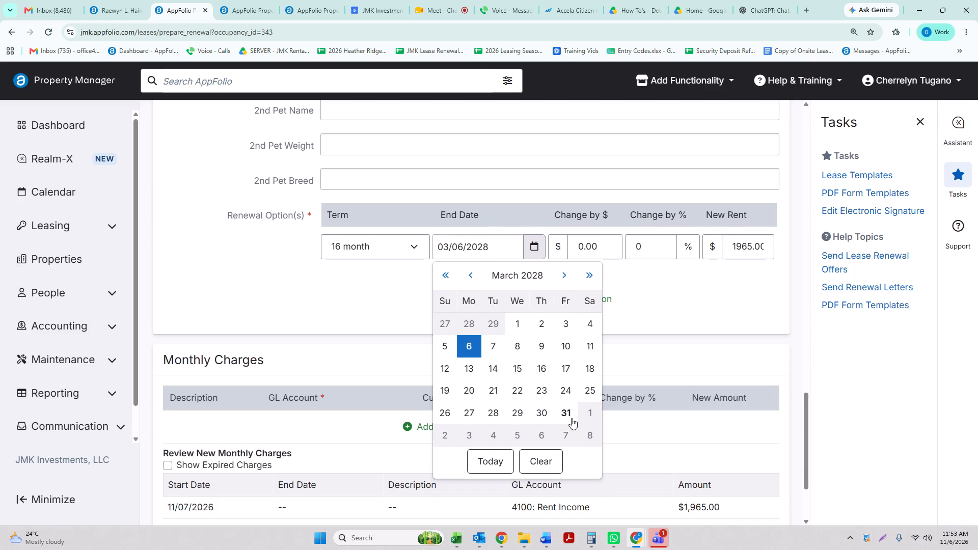
click(570, 411)
Generate the renewal offer for review, check the tenants on its Apartment Lease Overview, and close the preview without sending it.
scroll(442, 367, down, 7)
scroll(762, 435, down, 5)
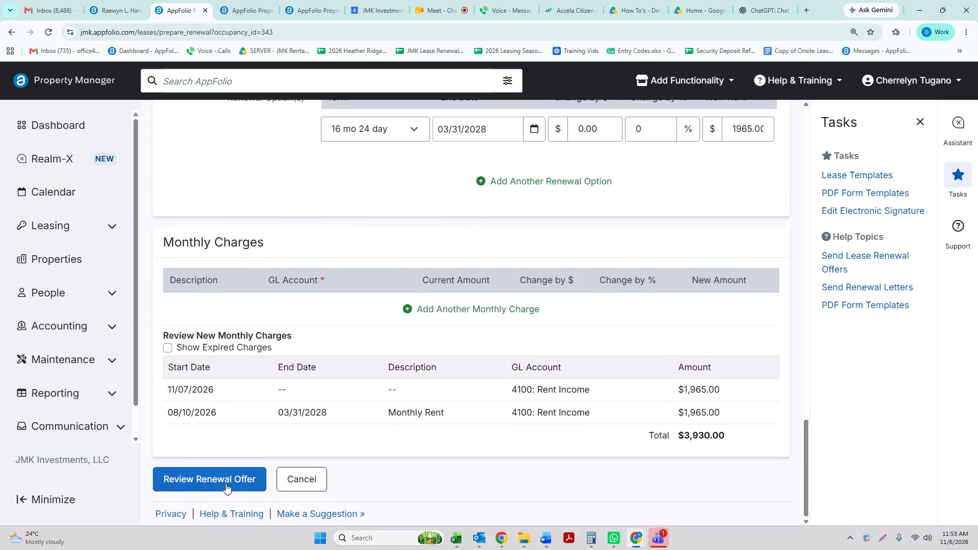
click(224, 482)
scroll(549, 318, down, 8)
click(356, 430)
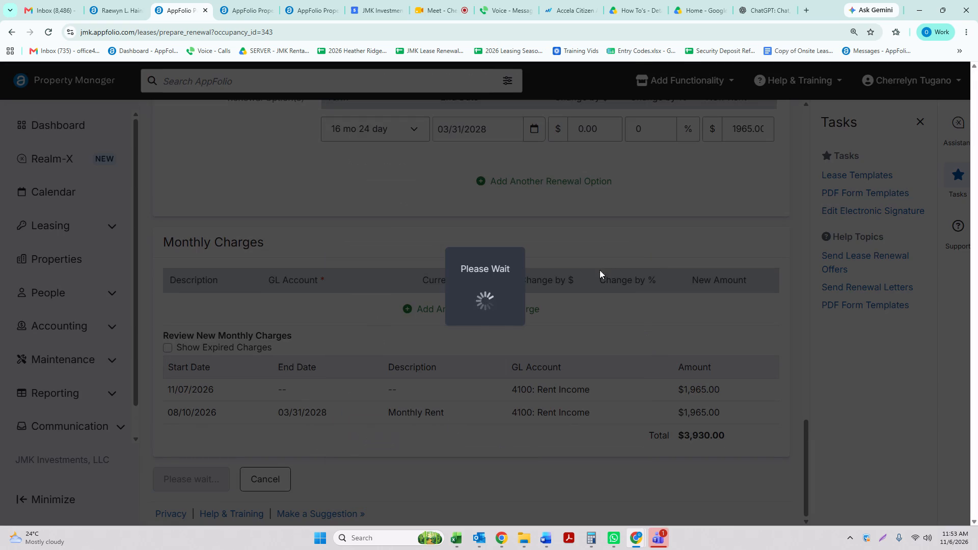
scroll(366, 193, down, 1)
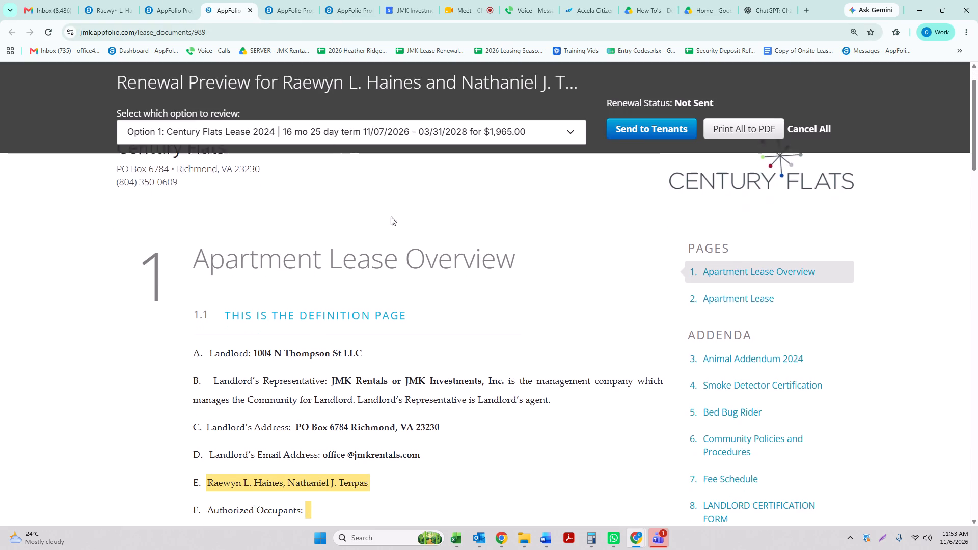
scroll(399, 222, down, 1)
click(459, 415)
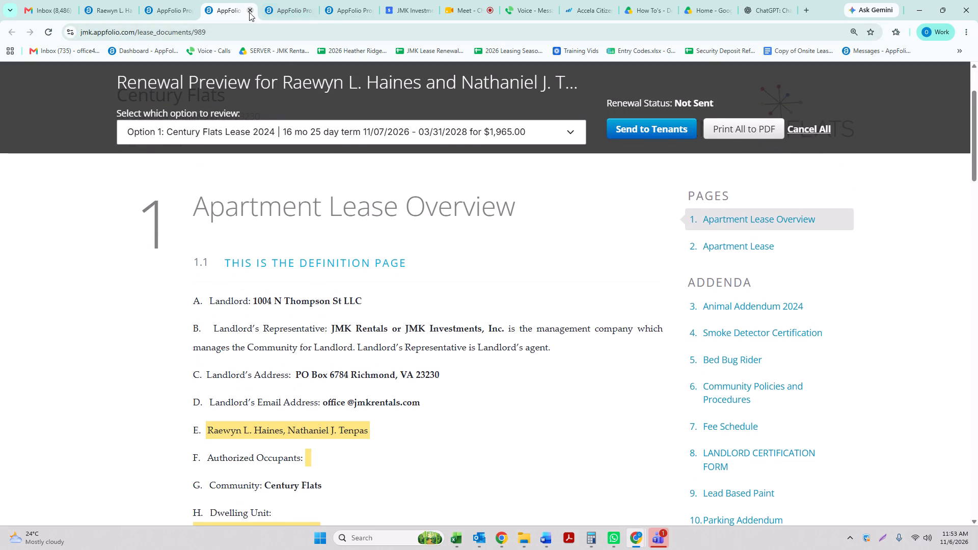
click(249, 12)
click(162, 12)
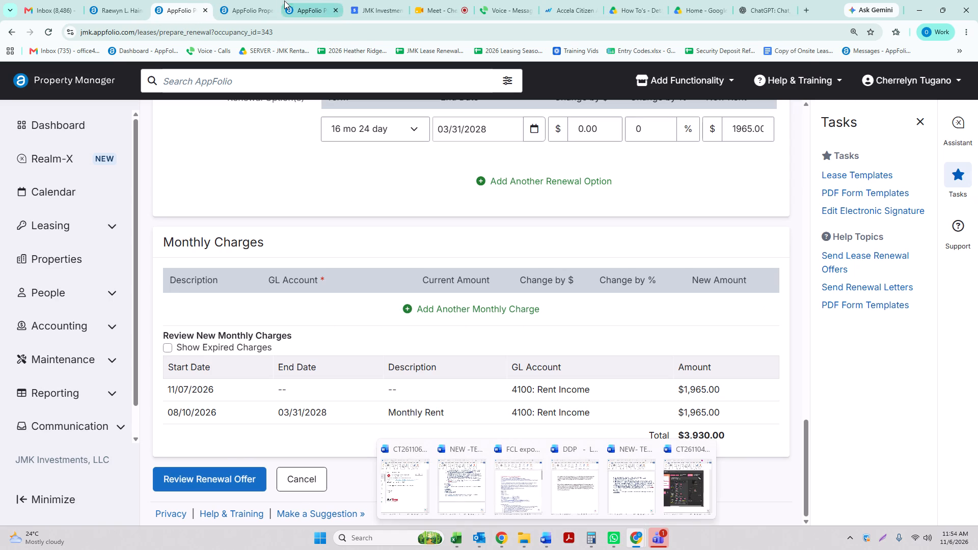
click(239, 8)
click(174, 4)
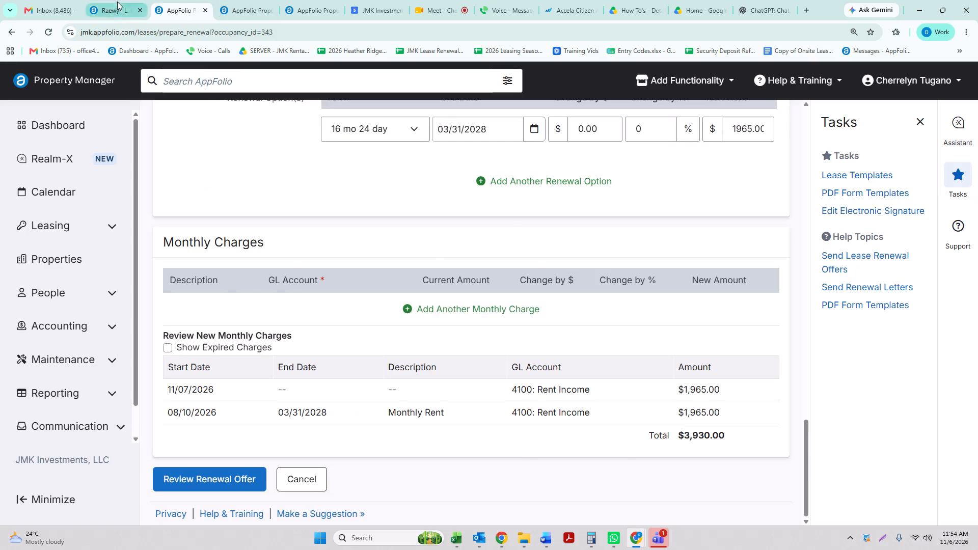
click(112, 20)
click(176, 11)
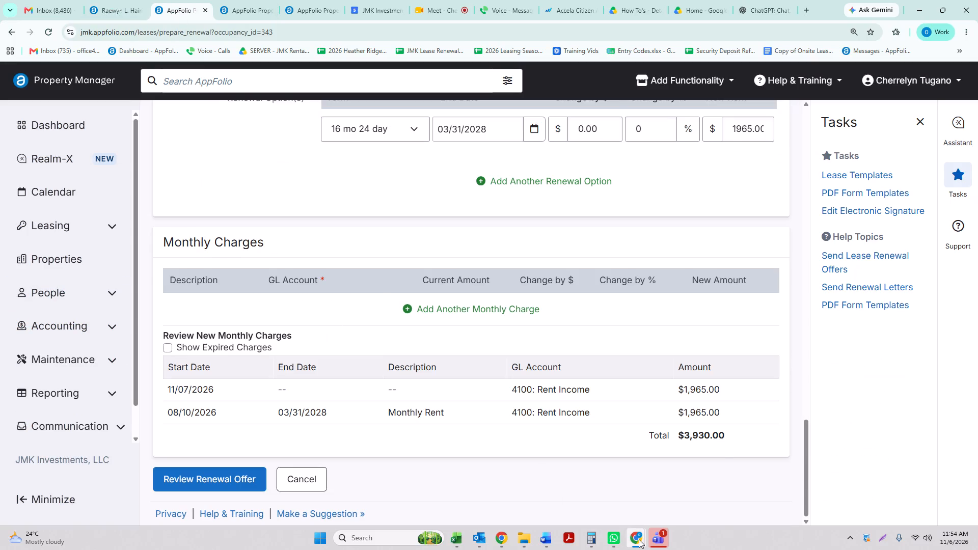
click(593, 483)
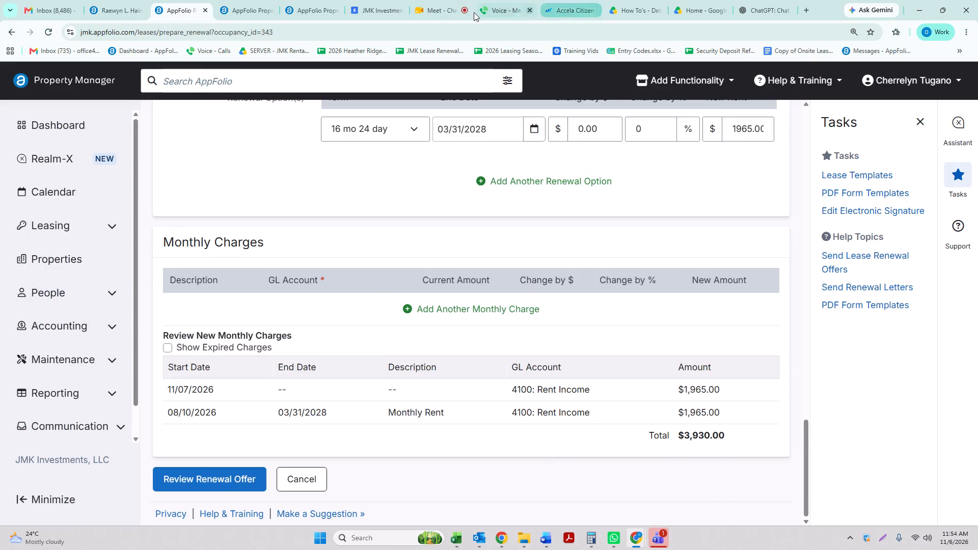
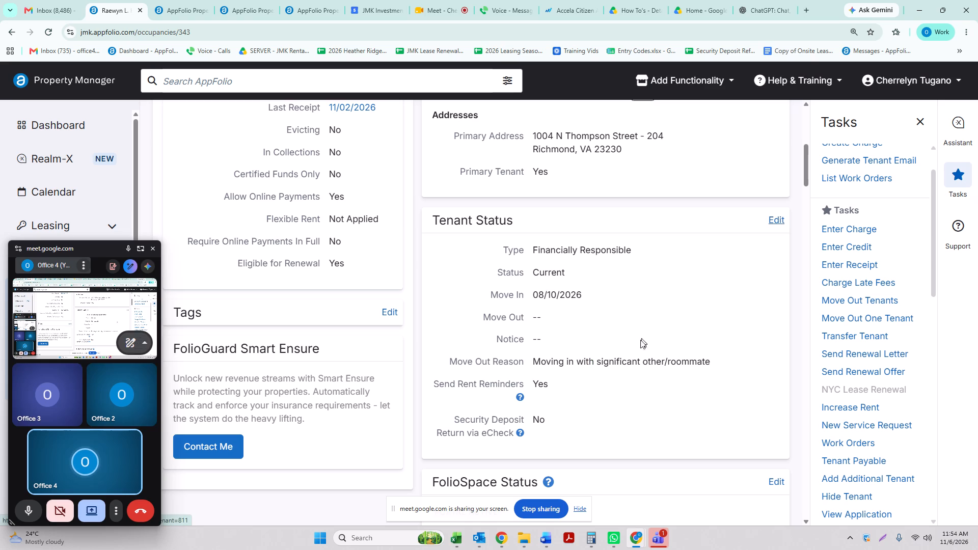
Open the Tenant Status section for editing, look through the Move Out Reason choices, and save the section.
triple_click(610, 385)
scroll(626, 177, up, 16)
scroll(599, 287, down, 6)
scroll(590, 361, down, 6)
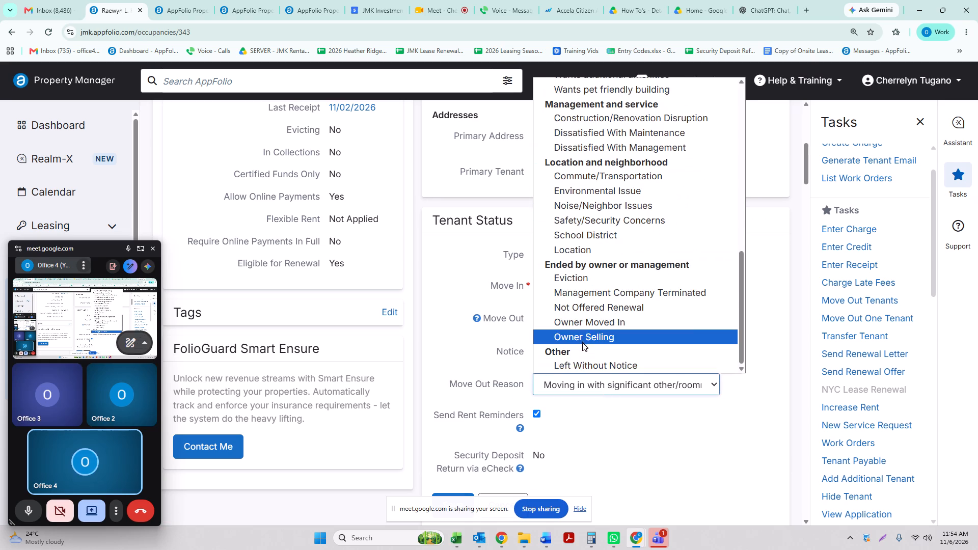
scroll(584, 337, up, 1)
scroll(592, 345, down, 1)
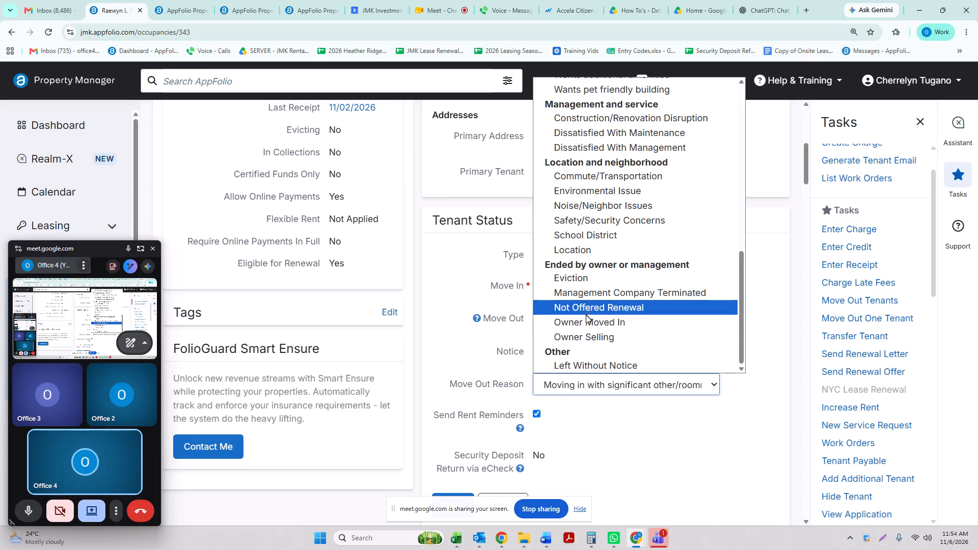
scroll(596, 287, up, 1)
scroll(594, 230, up, 1)
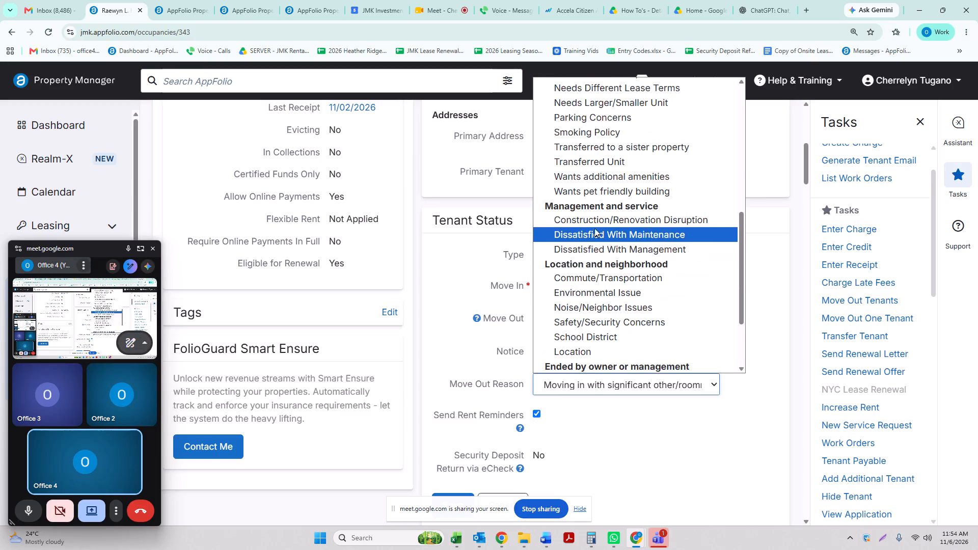
click(656, 447)
scroll(577, 466, down, 7)
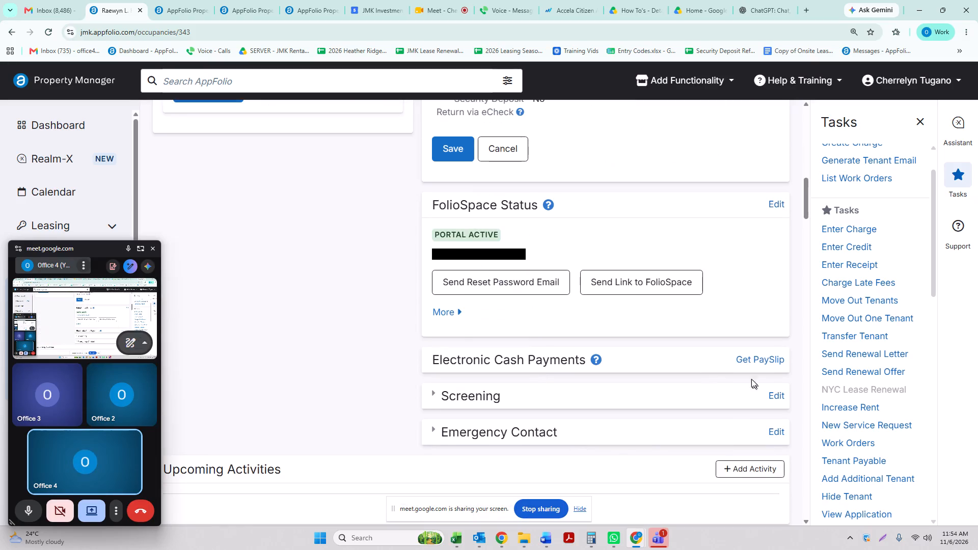
click(450, 155)
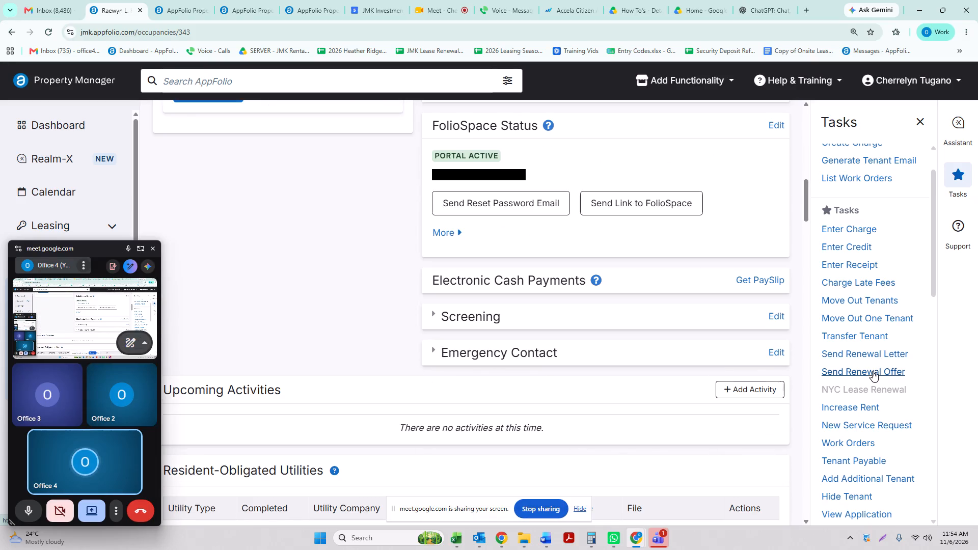
scroll(874, 368, down, 1)
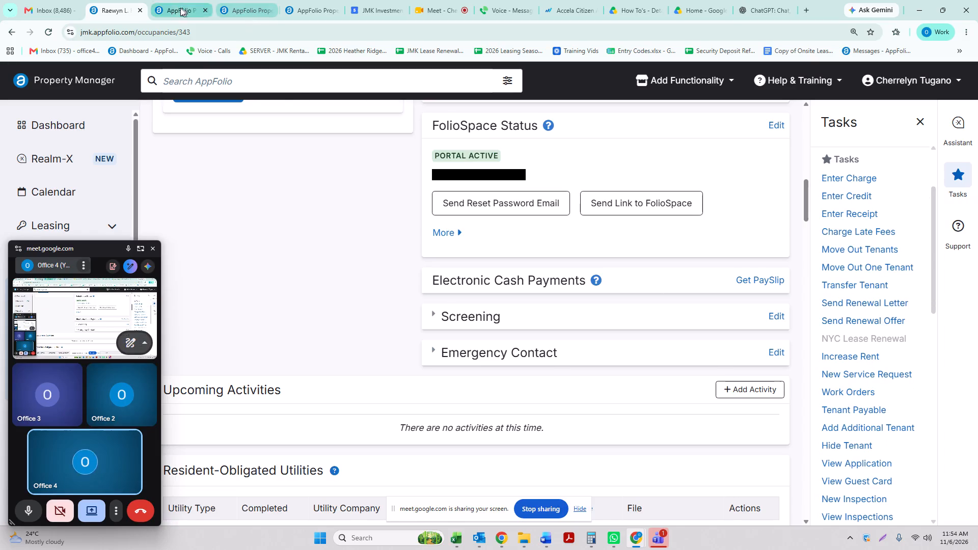
click(175, 6)
click(302, 478)
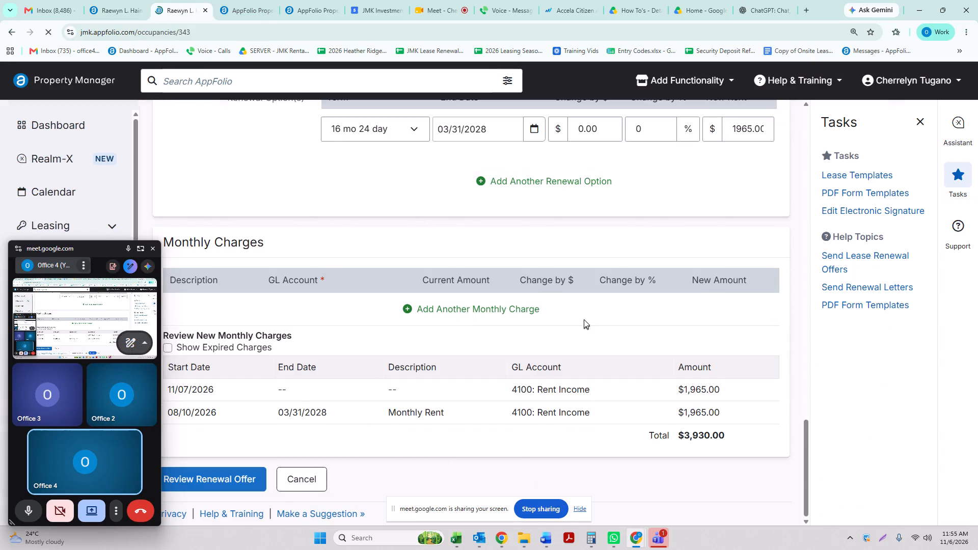
click(203, 10)
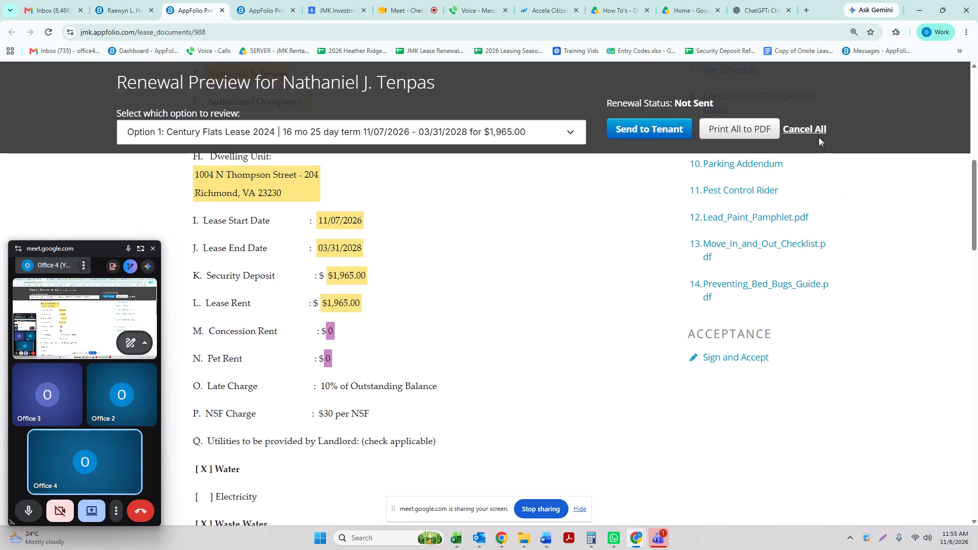
Cancel the unsent renewal preview prepared for only one tenant and close the fully executed lease preview.
click(804, 128)
click(410, 224)
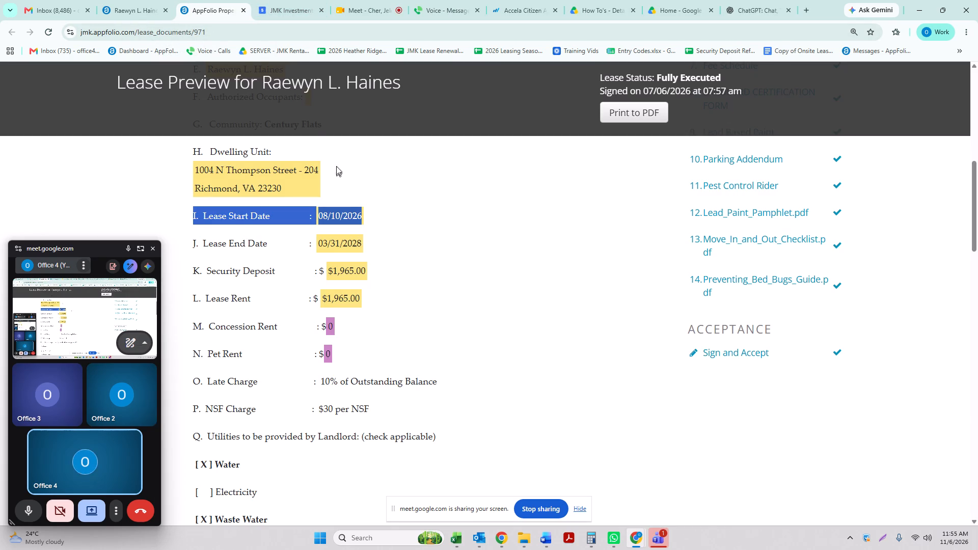
click(246, 9)
Reload the tenancy page, open the unsent two-tenant renewal offer, check its Apartment Lease Overview, and cancel the offer.
click(151, 7)
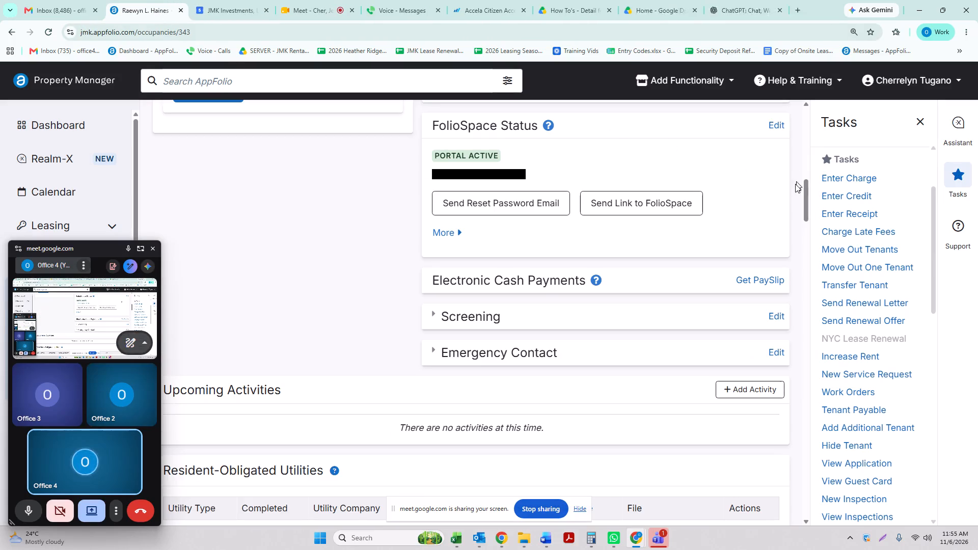
click(40, 30)
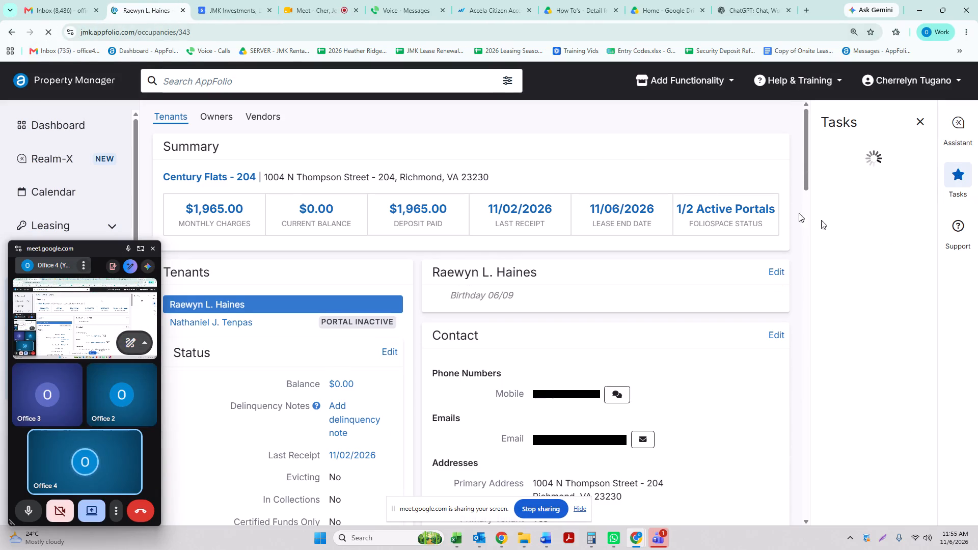
scroll(875, 337, down, 2)
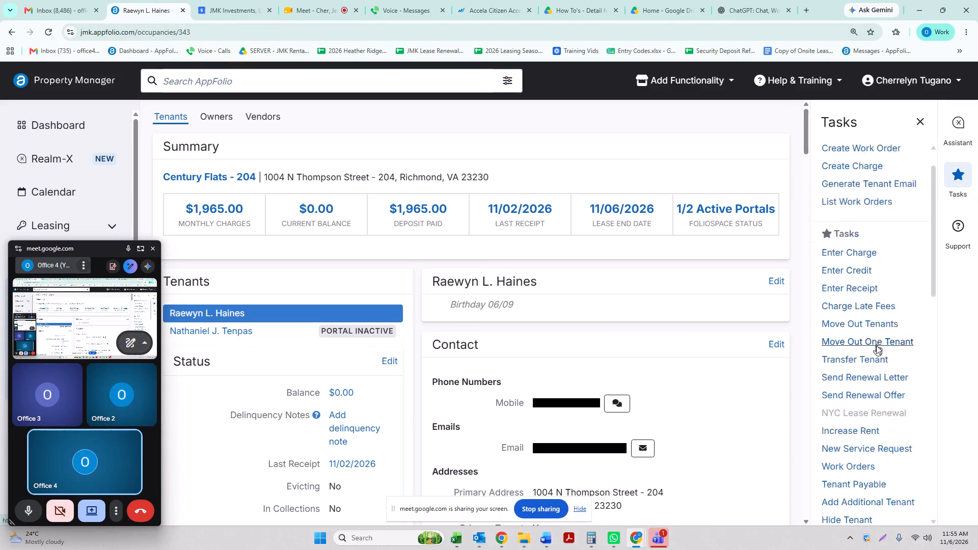
click(877, 319)
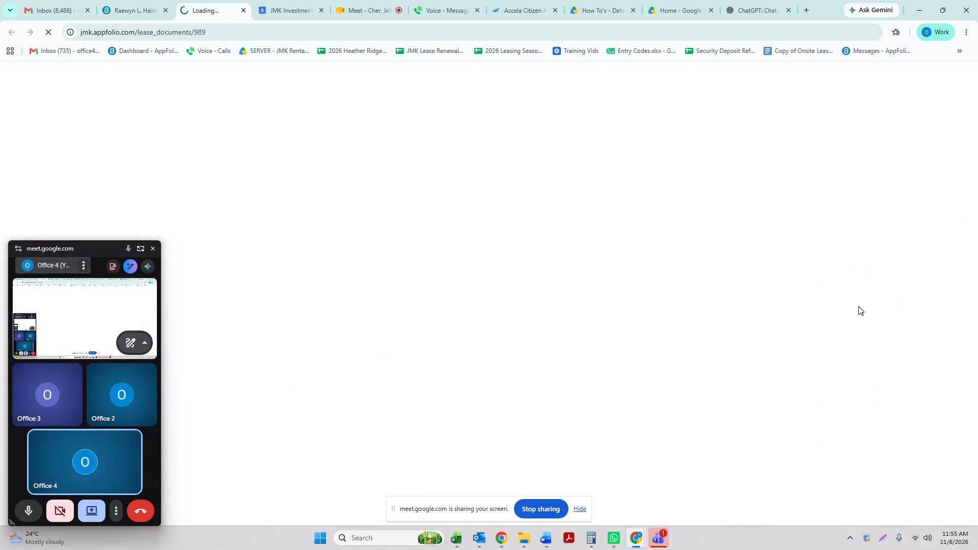
scroll(594, 237, down, 3)
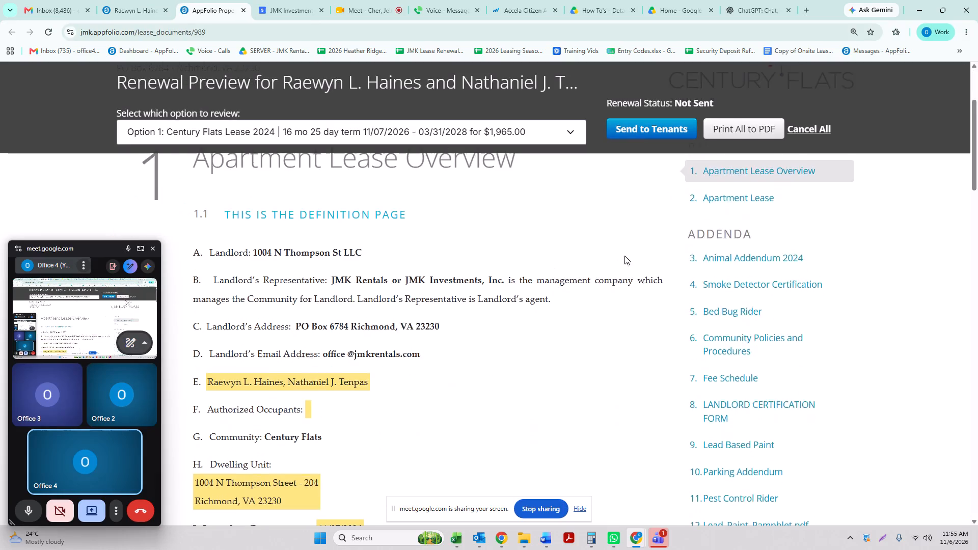
scroll(559, 257, down, 3)
scroll(568, 299, down, 2)
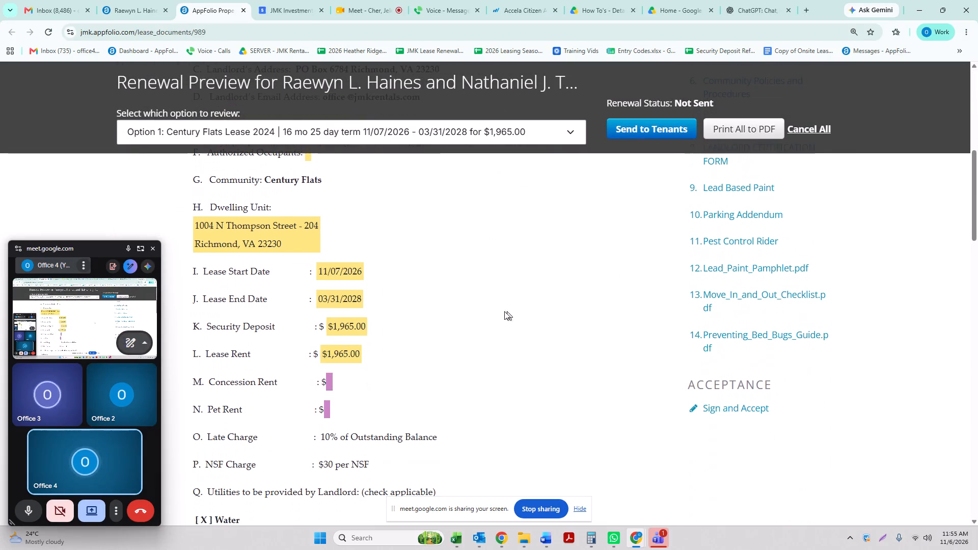
click(123, 9)
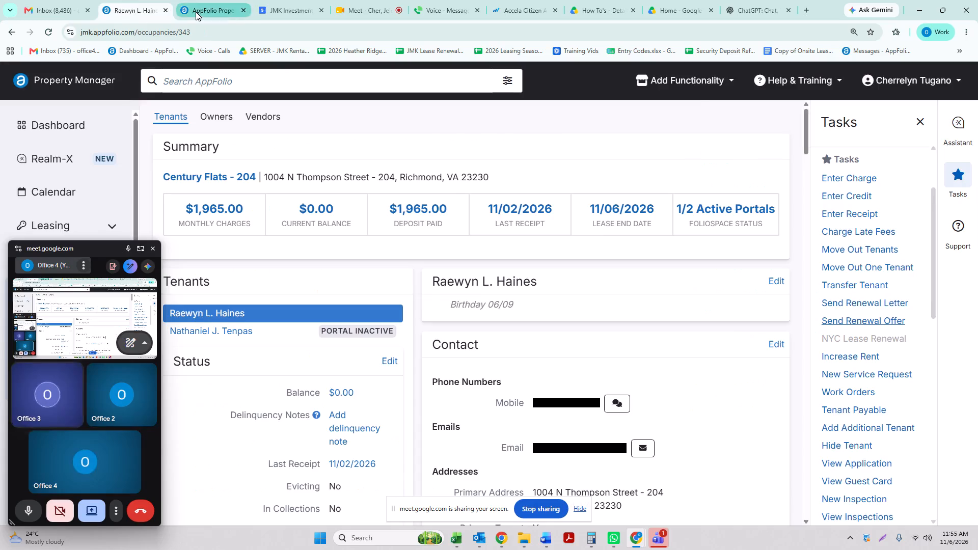
click(196, 12)
scroll(700, 378, down, 1)
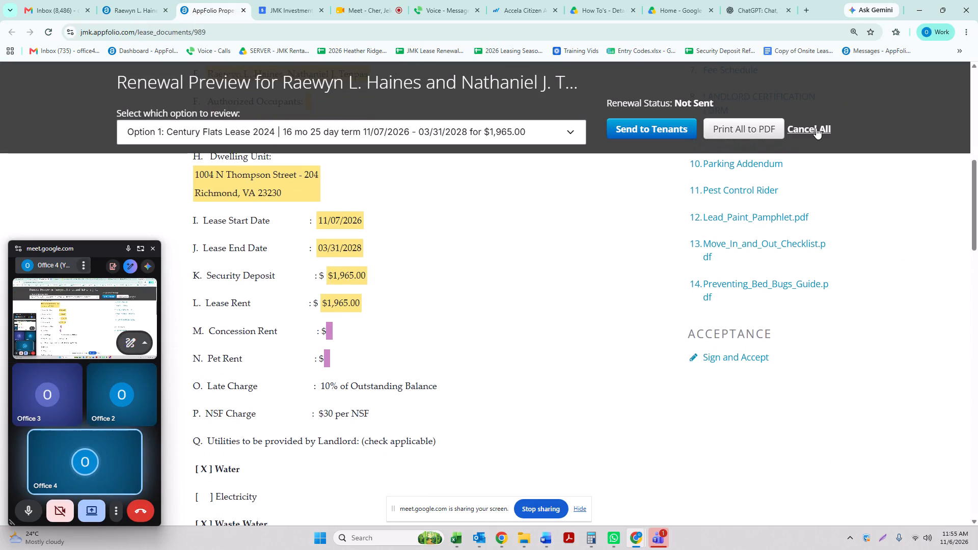
click(814, 127)
click(423, 233)
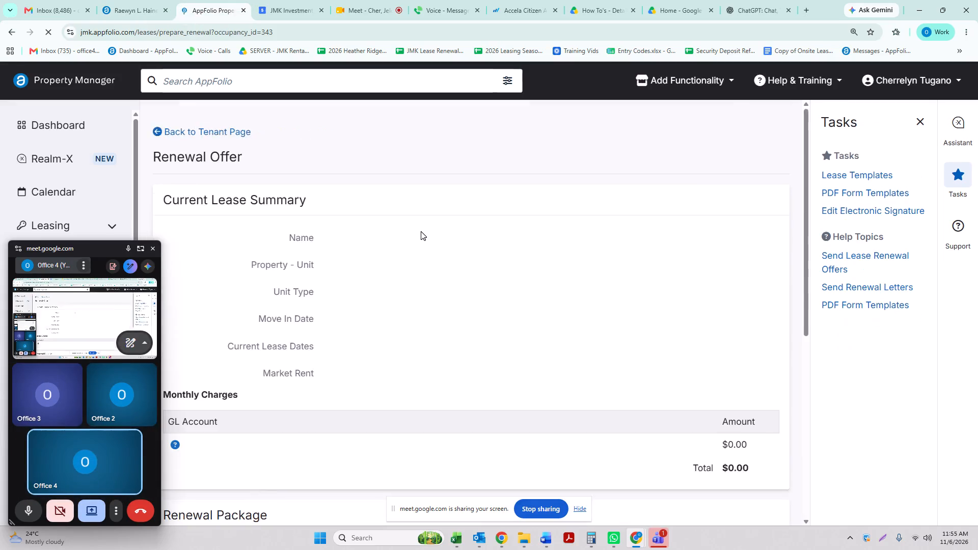
Exclude the Month To Month option from the new renewal package and set its Start Date to 11/07/2026.
scroll(372, 316, down, 1)
click(327, 352)
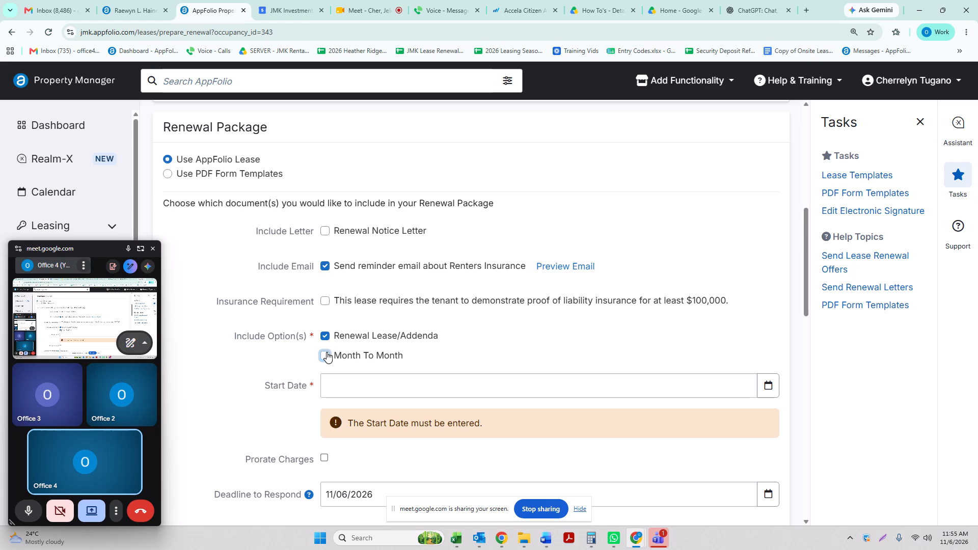
scroll(409, 347, down, 1)
click(414, 336)
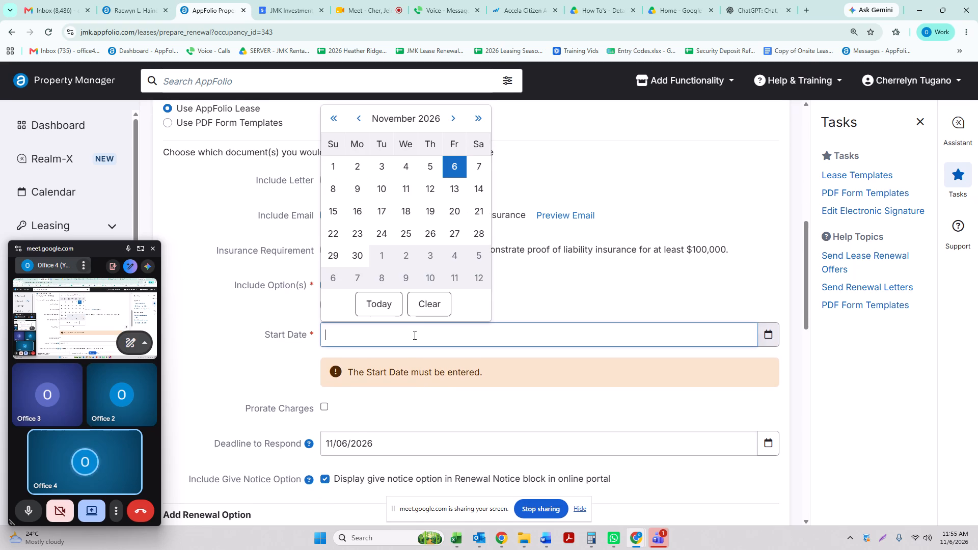
click(473, 163)
scroll(399, 333, down, 1)
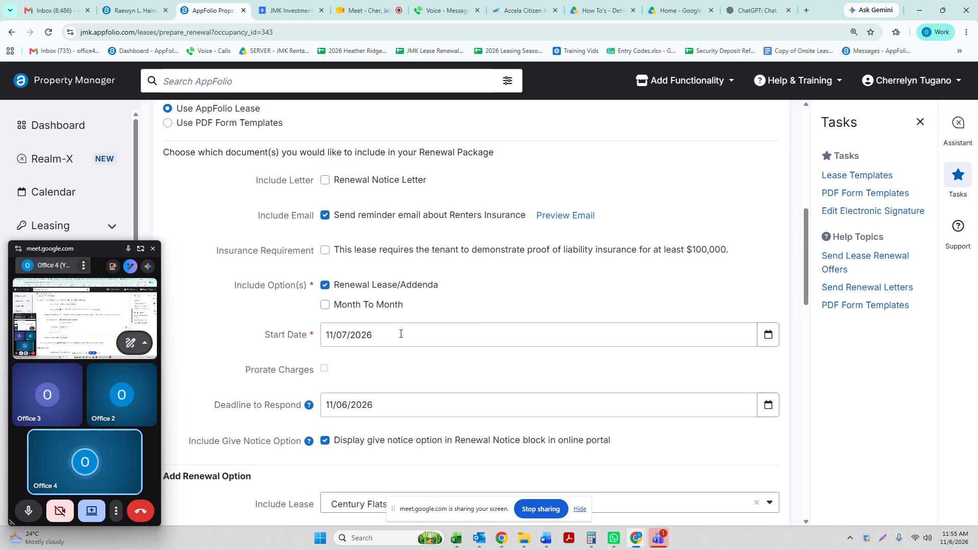
scroll(400, 333, down, 1)
scroll(430, 298, down, 1)
click(372, 255)
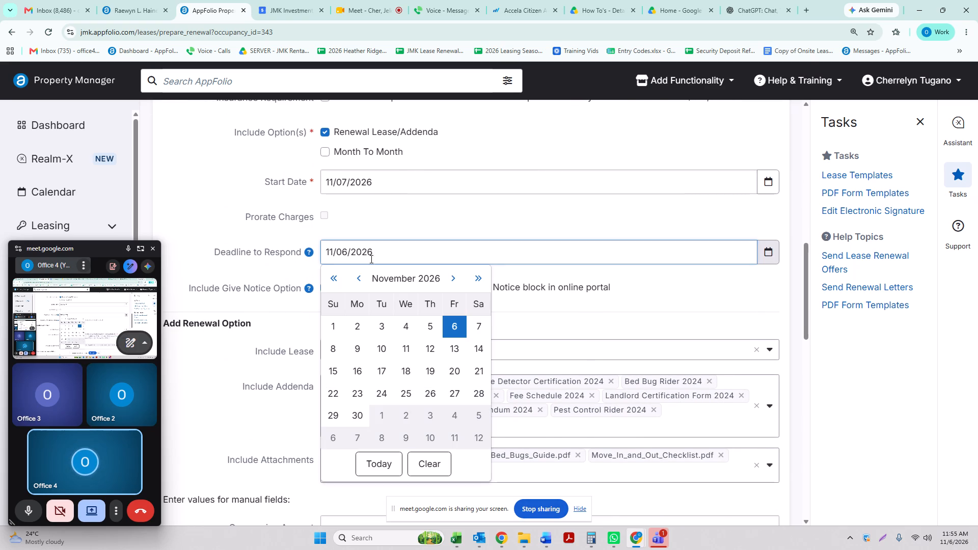
click(409, 223)
Enter 0 as the Concession Amount in the renewal option's manual fields.
scroll(411, 338, down, 2)
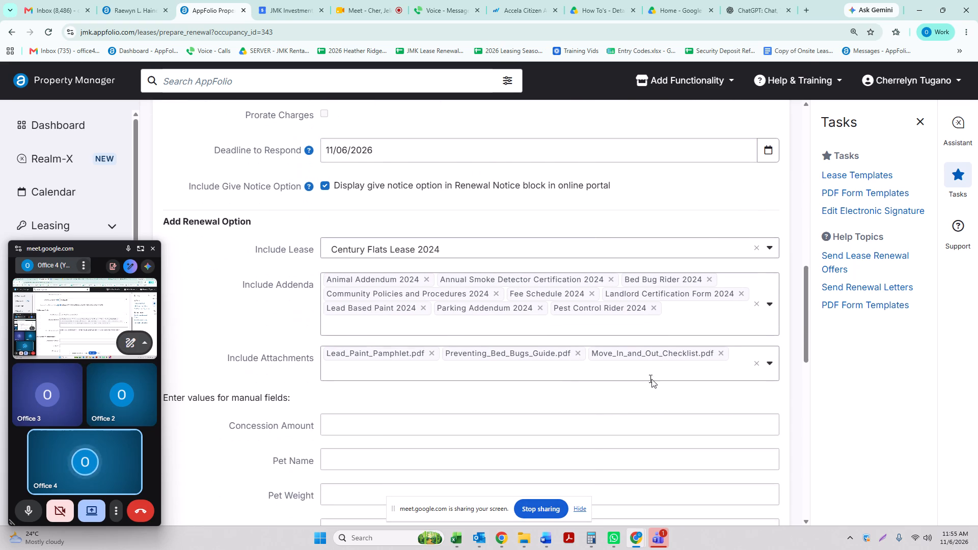
scroll(633, 361, down, 2)
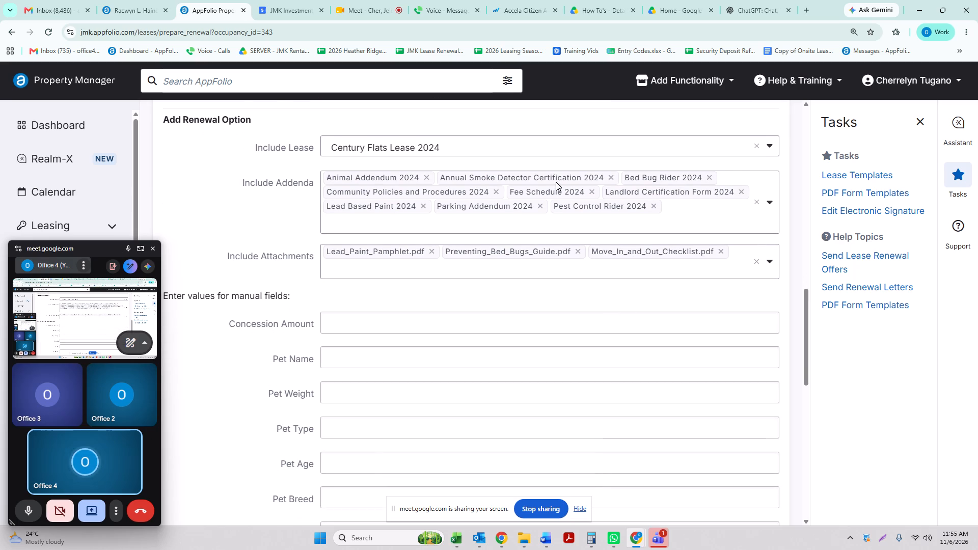
click(327, 329)
key(0)
key(Tab)
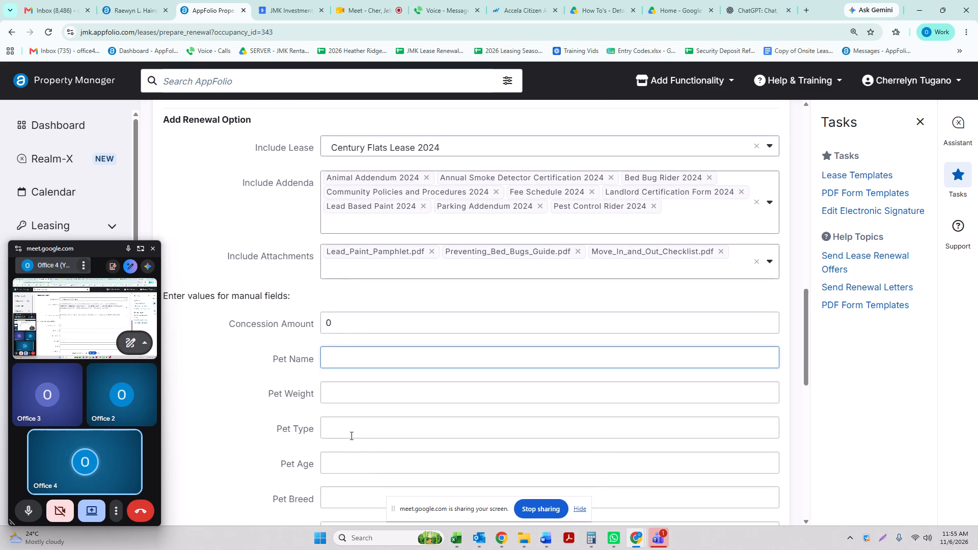
Fill in the Pet Name, Pet Weight and Pet Type fields with n/a.
key(n)
text(/s)
key(BackSpace)
key(a)
drag(362, 345, 306, 353)
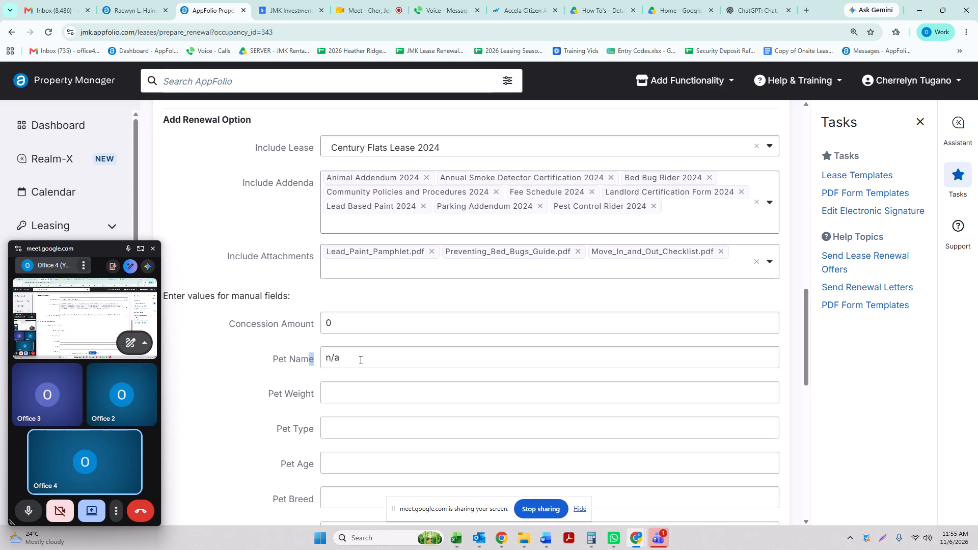
drag(362, 359, 318, 359)
key(ctrl+c)
click(341, 384)
key(ctrl+v)
click(336, 436)
key(ctrl+v)
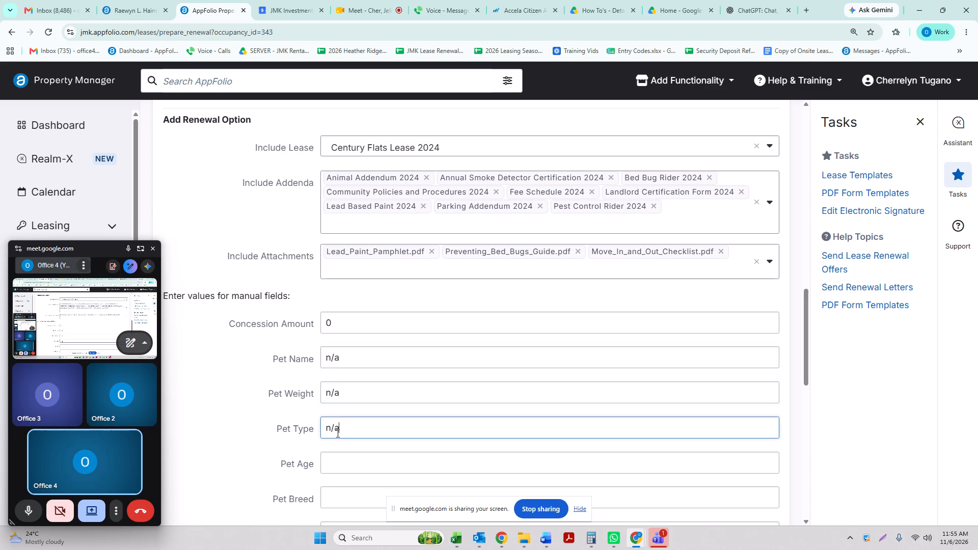
Fill in the Pet Age and Pet Breed fields with n/a and set the Pet Rent to 0.
scroll(418, 346, down, 3)
click(364, 309)
key(ctrl+v)
click(353, 345)
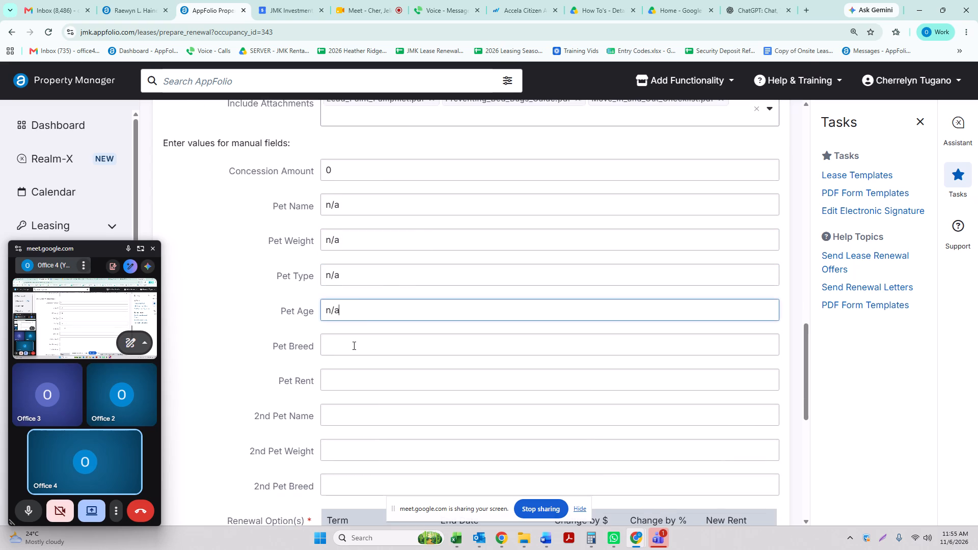
key(ctrl+v)
click(350, 383)
key(0)
key(Tab)
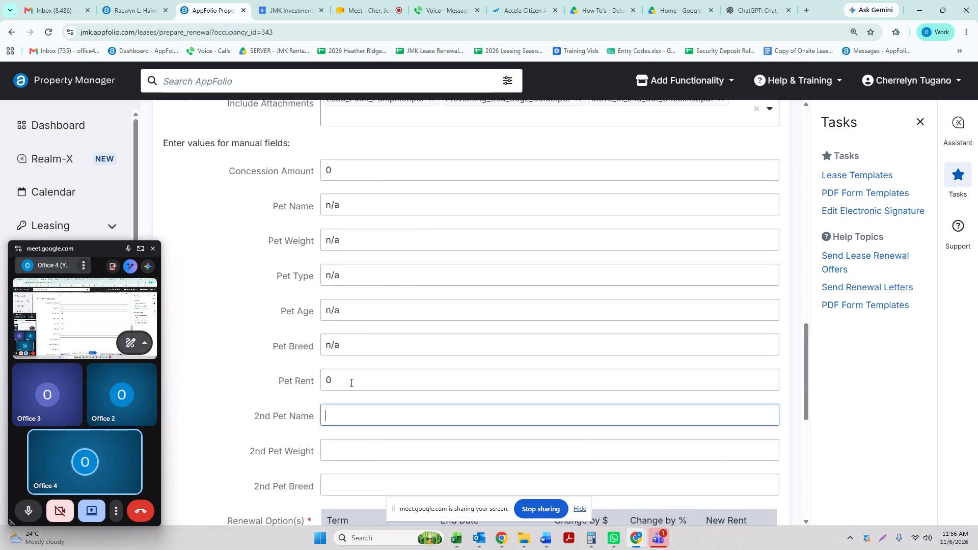
Fill in the 2nd Pet Name, 2nd Pet Weight and 2nd Pet Breed fields with n/a.
scroll(350, 382, down, 2)
key(ctrl+v)
click(356, 345)
key(ctrl+v)
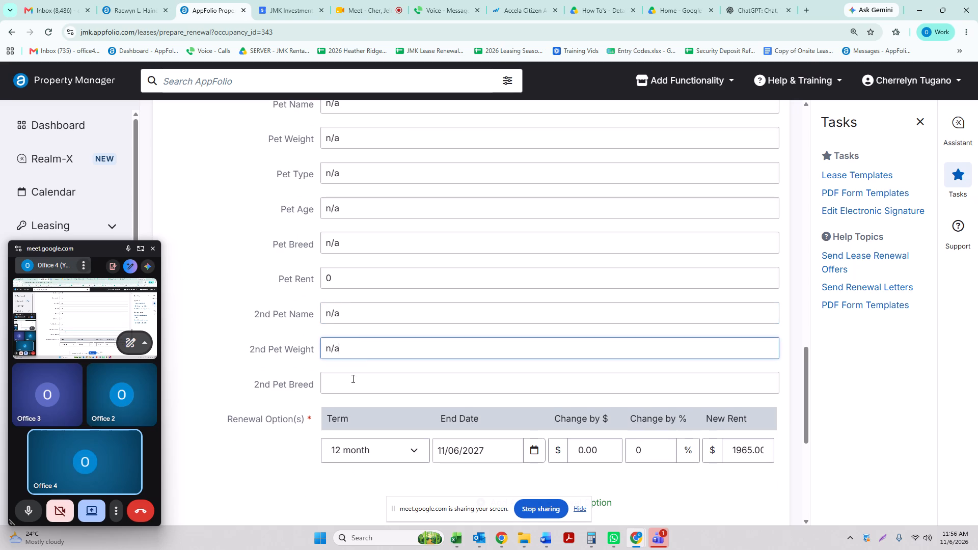
click(350, 387)
key(ctrl+v)
Set the renewal option's End Date to 03/31/2028.
click(482, 451)
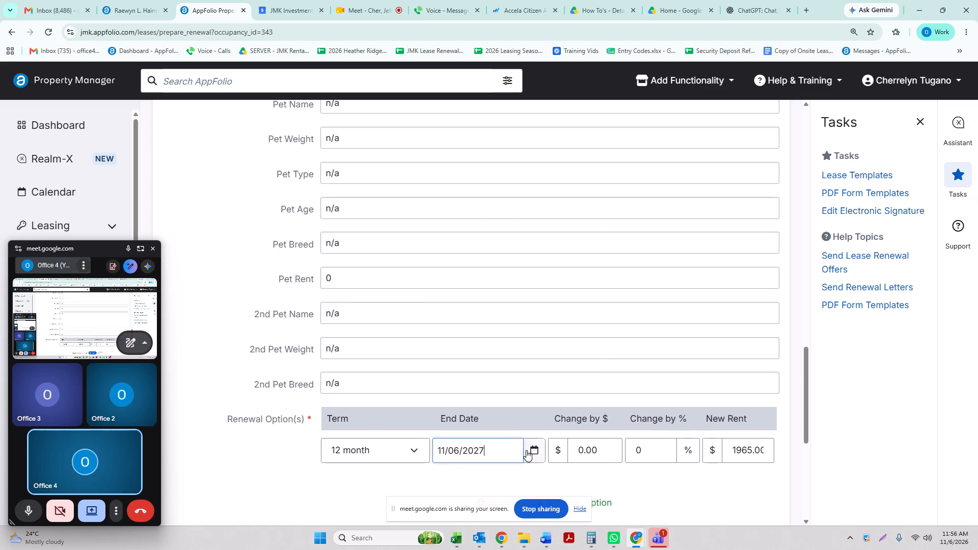
click(526, 450)
double_click(561, 228)
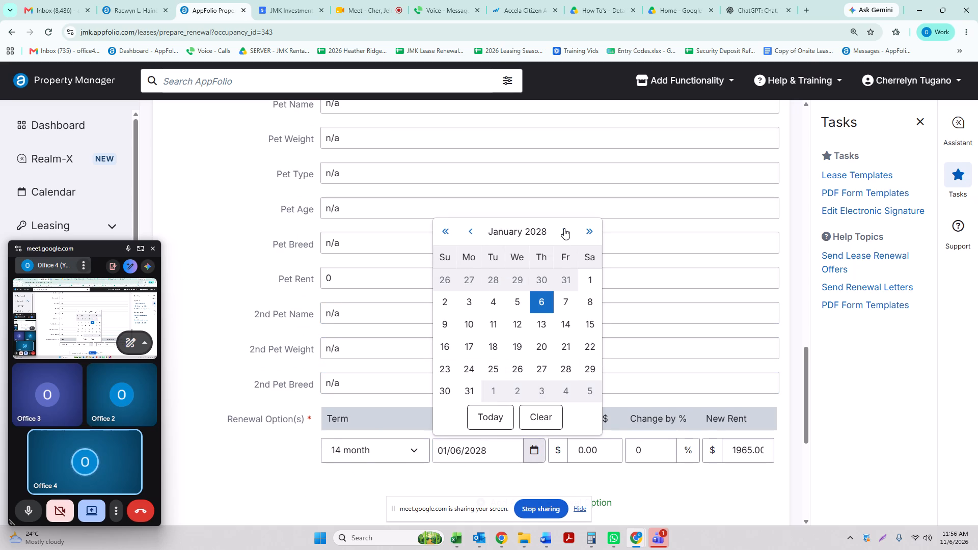
click(565, 231)
click(565, 230)
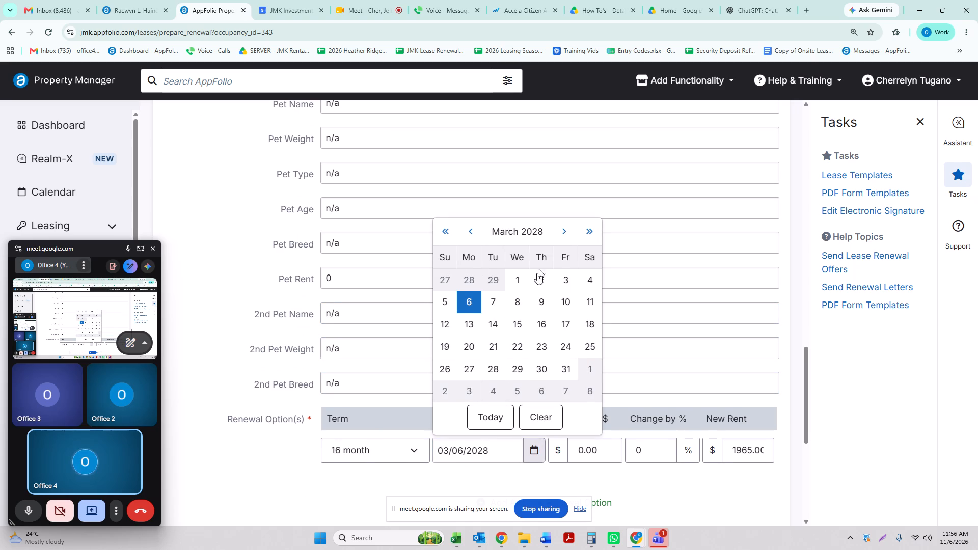
click(560, 369)
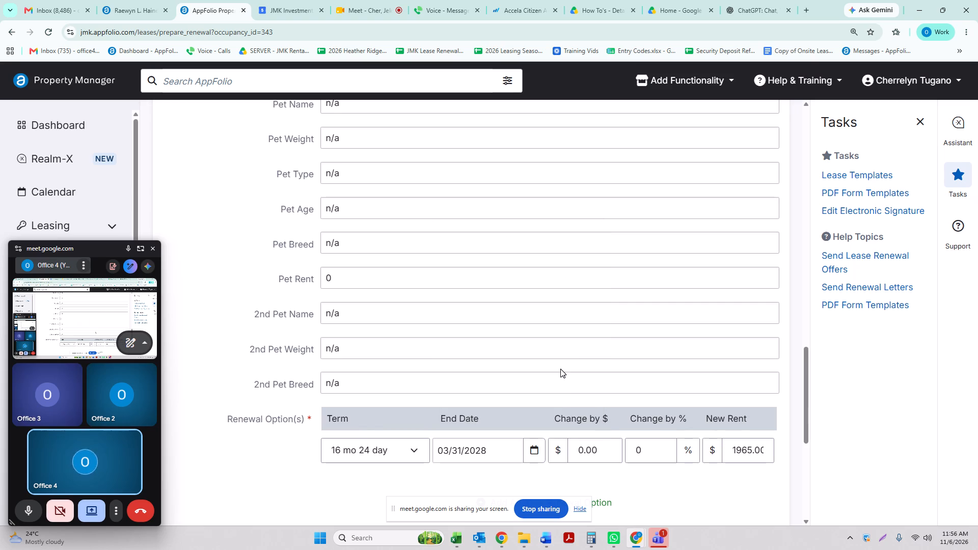
scroll(612, 468, down, 2)
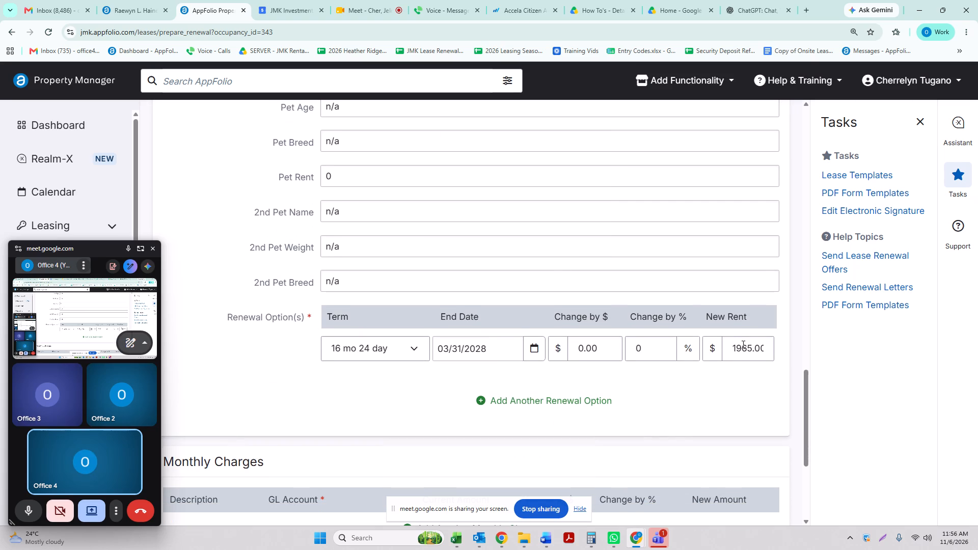
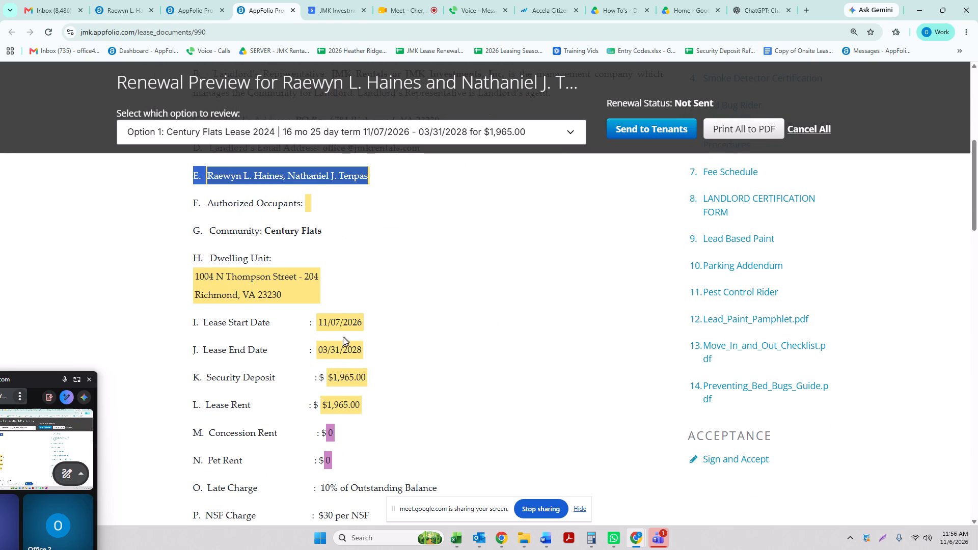
Check the lease end date, security deposit, lease rent, concession, pet rent, utilities and additional defined terms in the Apartment Lease Overview.
drag(313, 349, 365, 357)
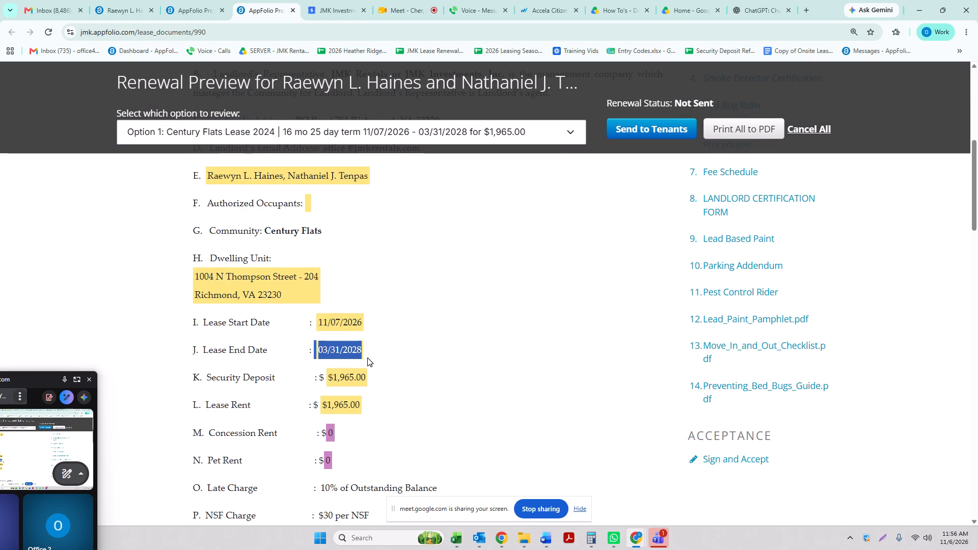
scroll(369, 356, down, 1)
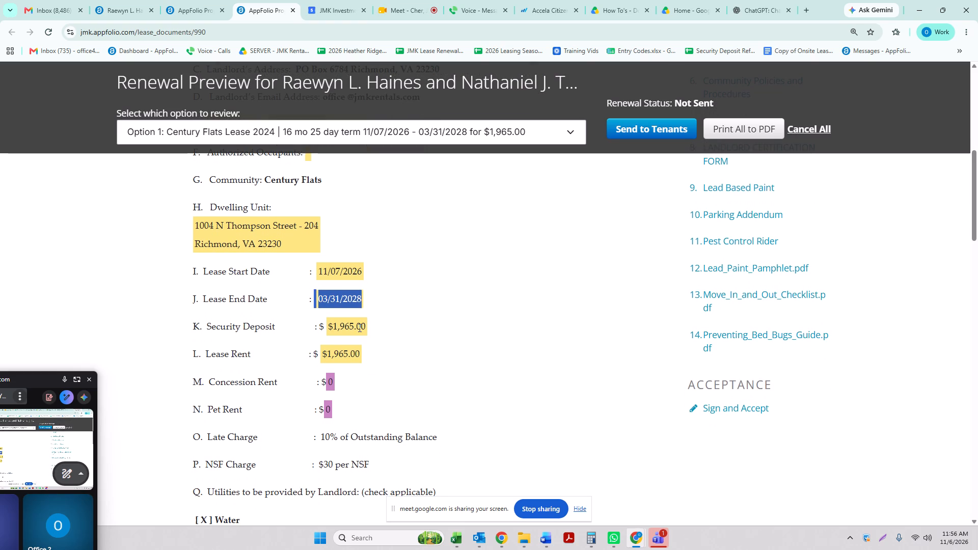
triple_click(359, 327)
triple_click(337, 356)
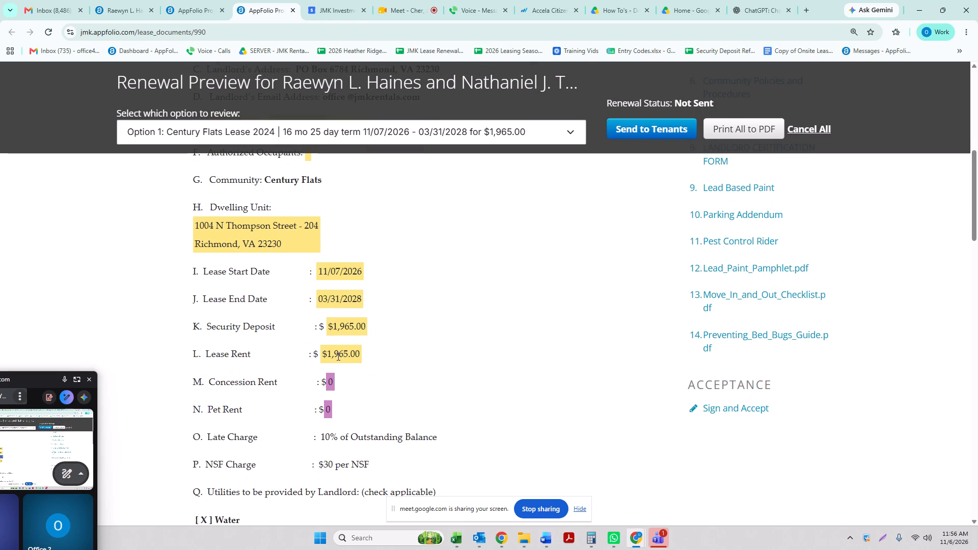
scroll(384, 348, down, 1)
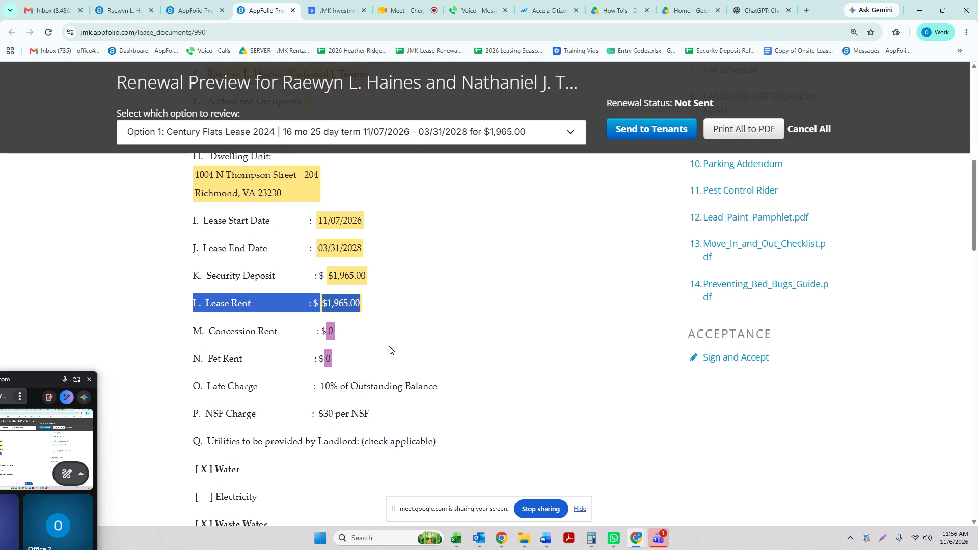
scroll(398, 337, down, 1)
scroll(364, 300, down, 3)
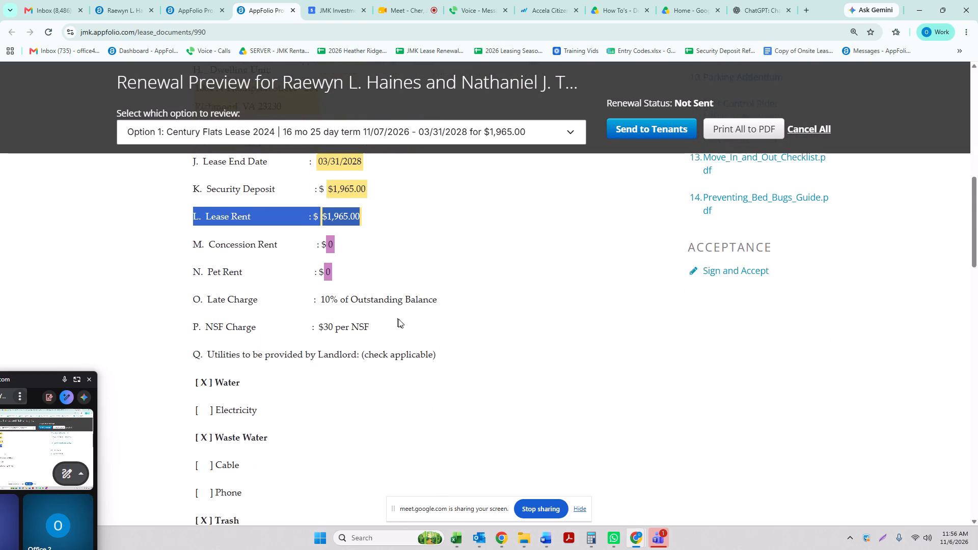
scroll(398, 319, down, 2)
scroll(427, 367, down, 3)
scroll(367, 275, down, 3)
scroll(435, 341, down, 3)
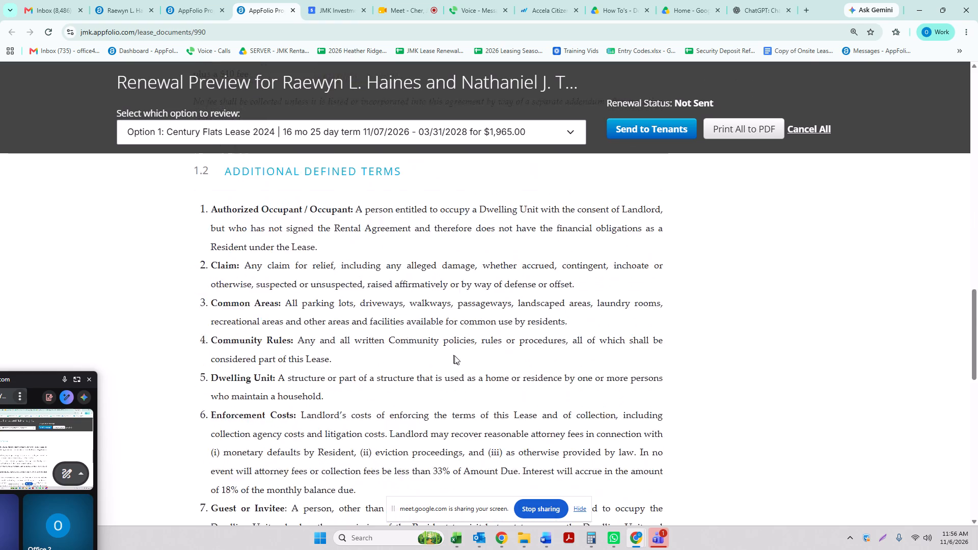
scroll(454, 355, down, 1)
scroll(627, 470, down, 16)
Open the Apartment Lease page of the renewal preview and skim its rent, security deposit and utilities sections.
scroll(716, 424, up, 5)
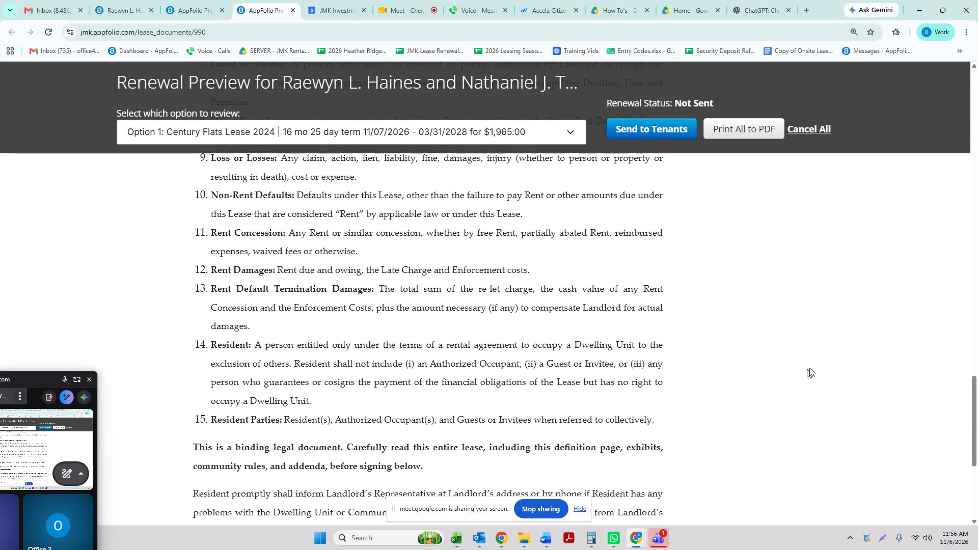
scroll(907, 427, up, 20)
scroll(907, 427, up, 3)
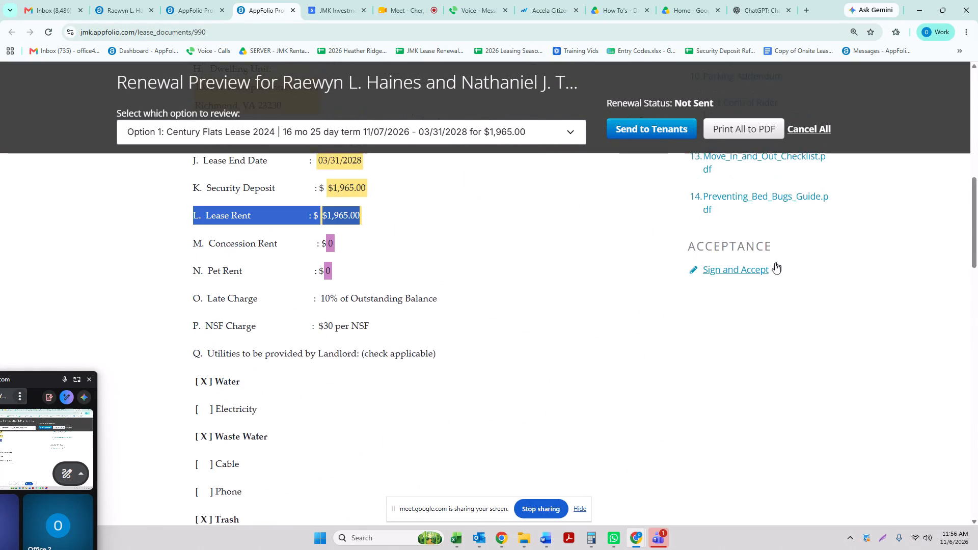
scroll(775, 263, up, 6)
click(746, 259)
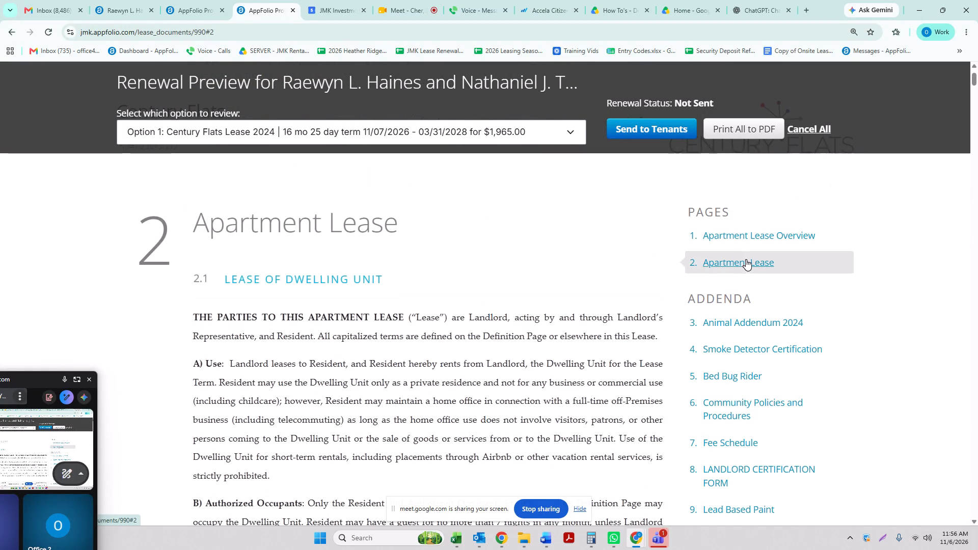
scroll(587, 323, down, 13)
scroll(537, 377, down, 20)
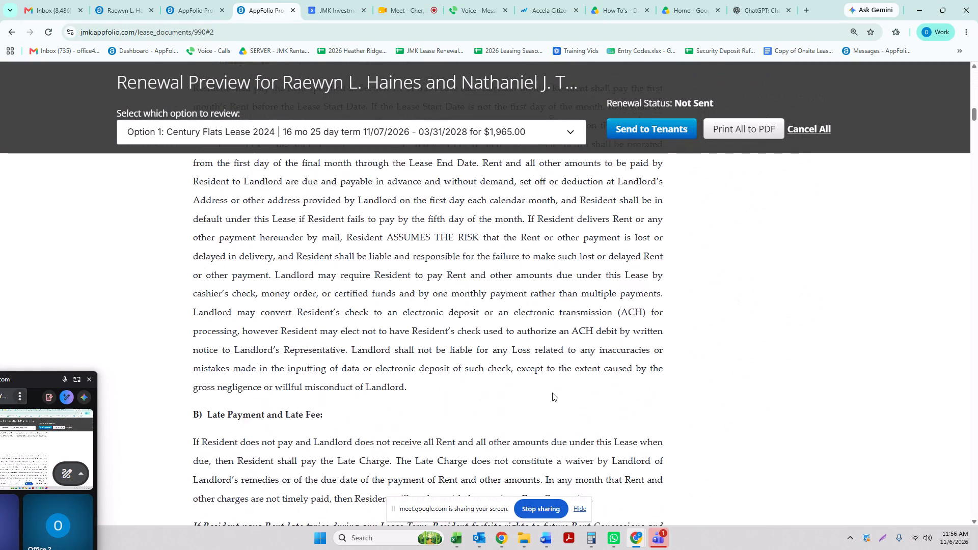
scroll(553, 393, down, 19)
scroll(560, 393, down, 15)
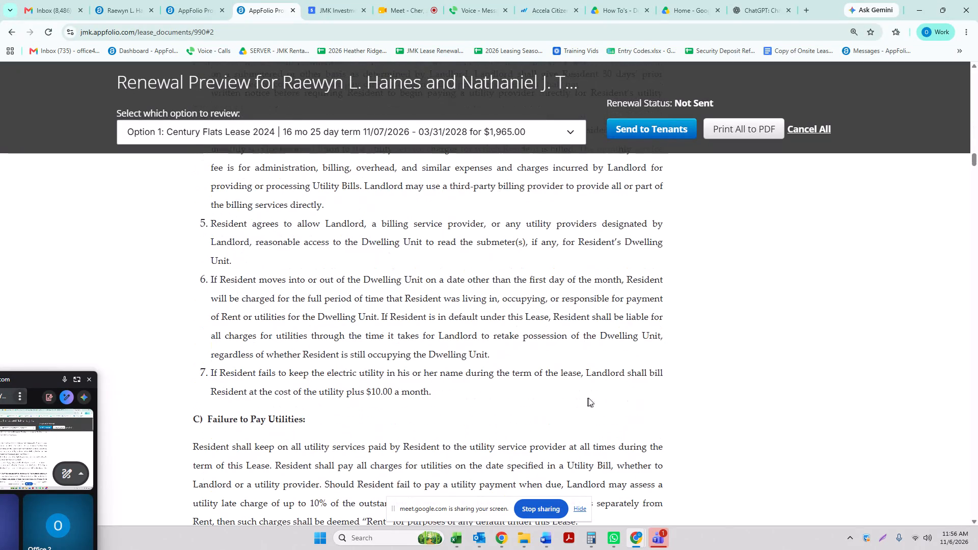
click(771, 383)
scroll(819, 379, up, 8)
scroll(871, 171, up, 8)
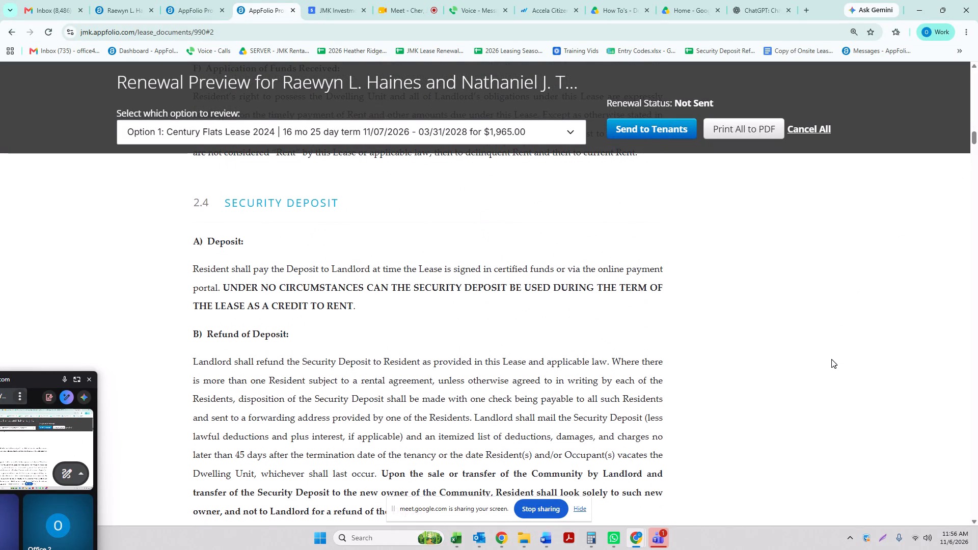
Open the Fee Schedule addendum and review its fees and both lessees' signature lines.
key(ctrl+Home)
scroll(716, 406, down, 1)
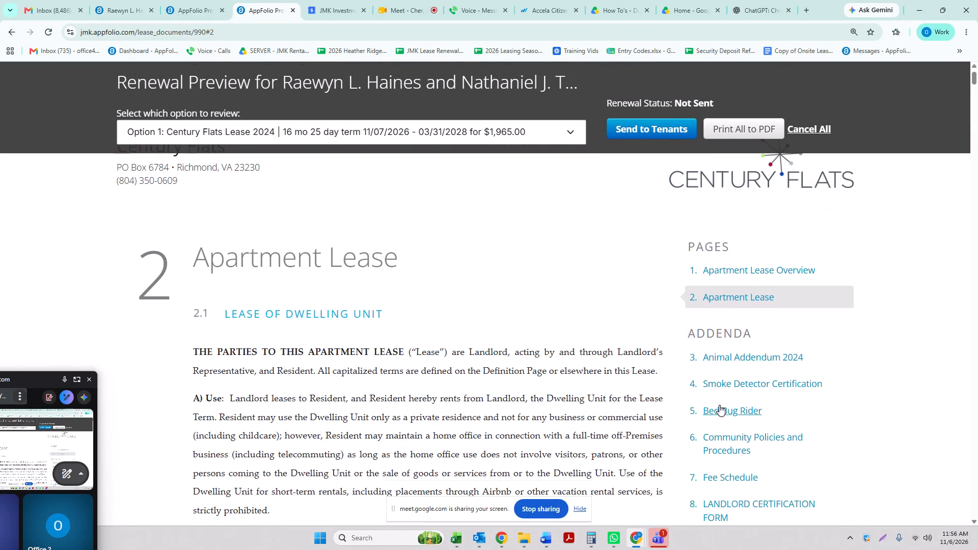
scroll(732, 399, down, 1)
click(725, 426)
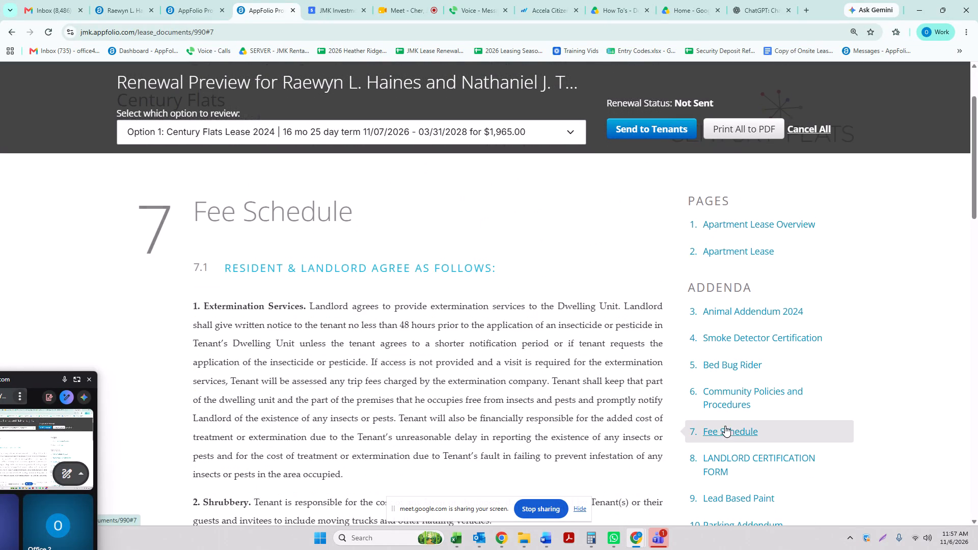
scroll(384, 347, down, 16)
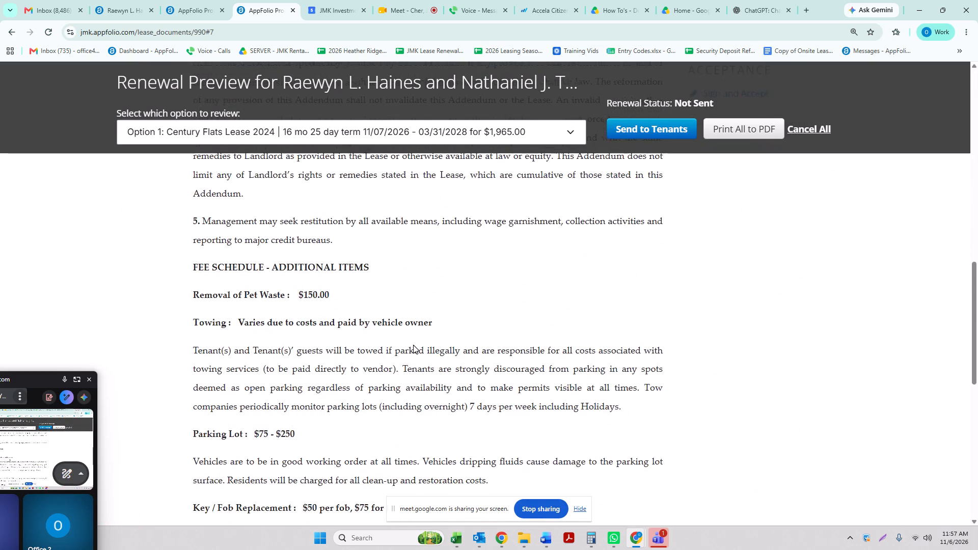
drag(265, 197, 316, 210)
scroll(324, 316, down, 6)
scroll(361, 354, down, 5)
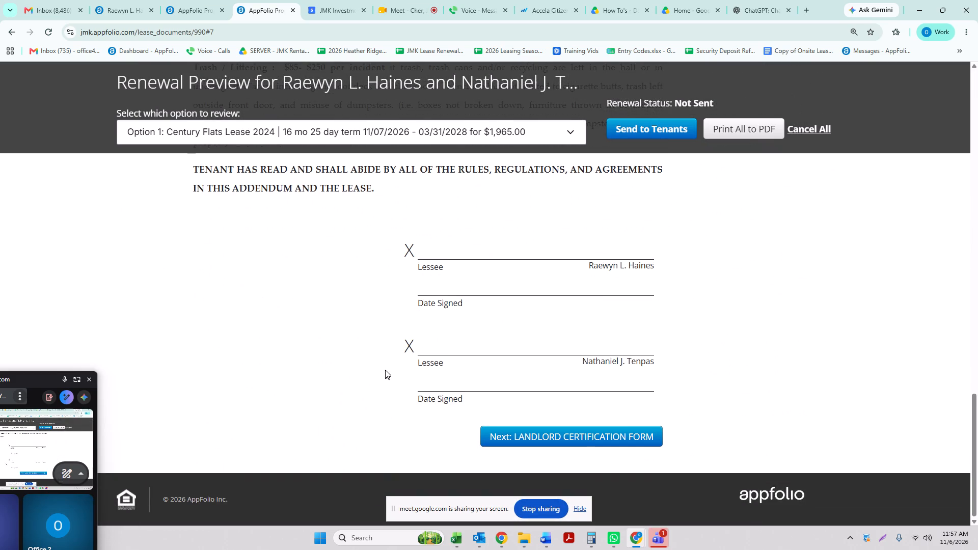
scroll(927, 372, up, 20)
scroll(846, 357, down, 2)
Open the Parking Addendum and check the residents, vehicle details and effective date.
click(750, 318)
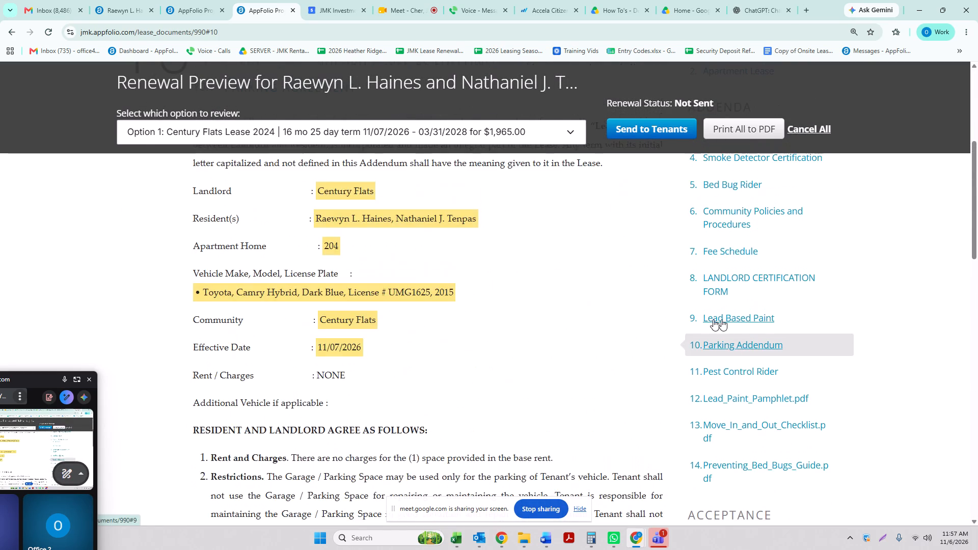
scroll(366, 313, down, 3)
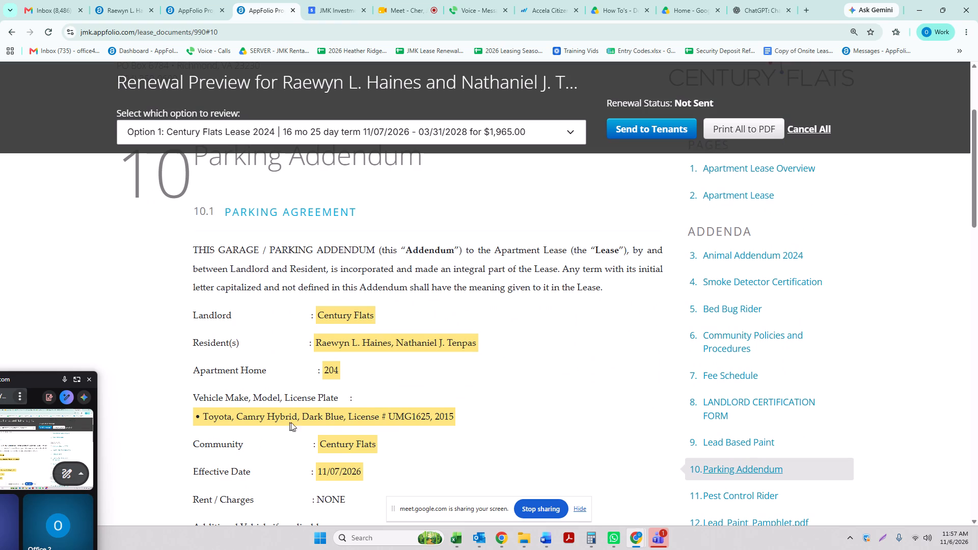
click(303, 420)
scroll(776, 420, down, 5)
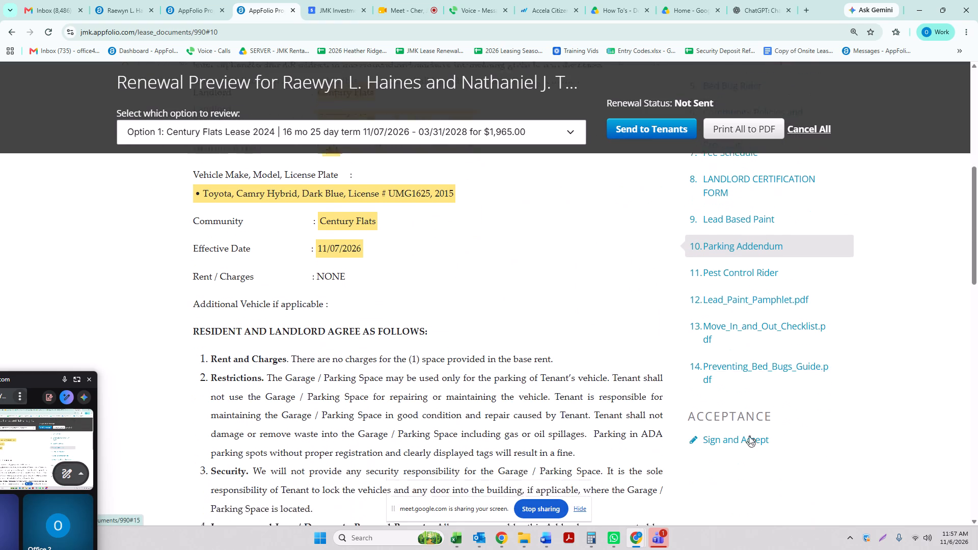
Open the Sign and Accept page and check the signature lines for both lessees and the lessor.
click(755, 403)
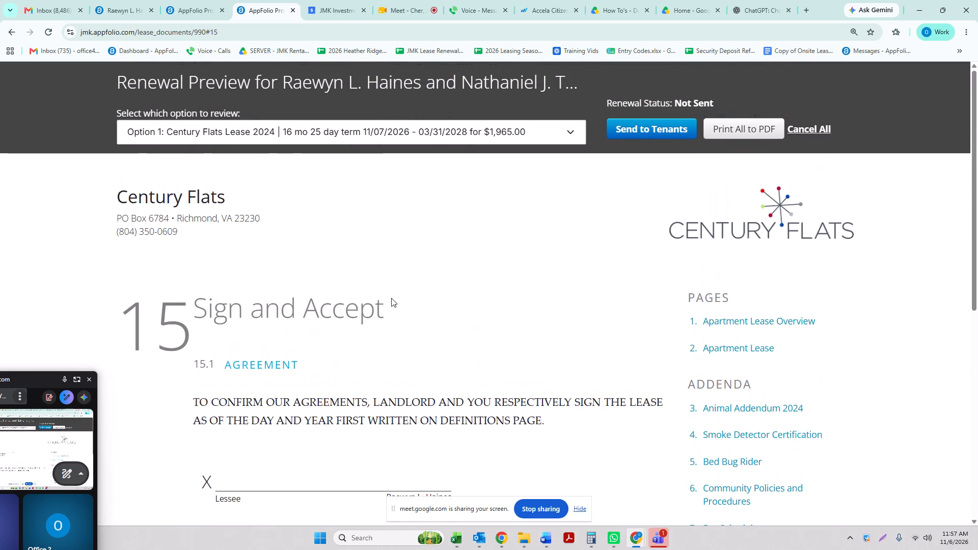
scroll(314, 347, down, 2)
drag(224, 394, 294, 399)
scroll(338, 411, down, 4)
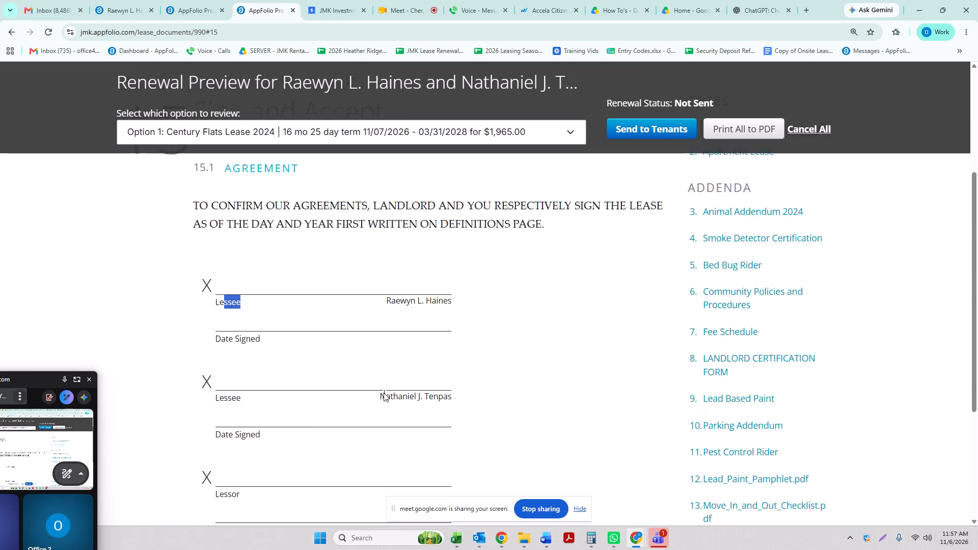
drag(383, 193, 456, 198)
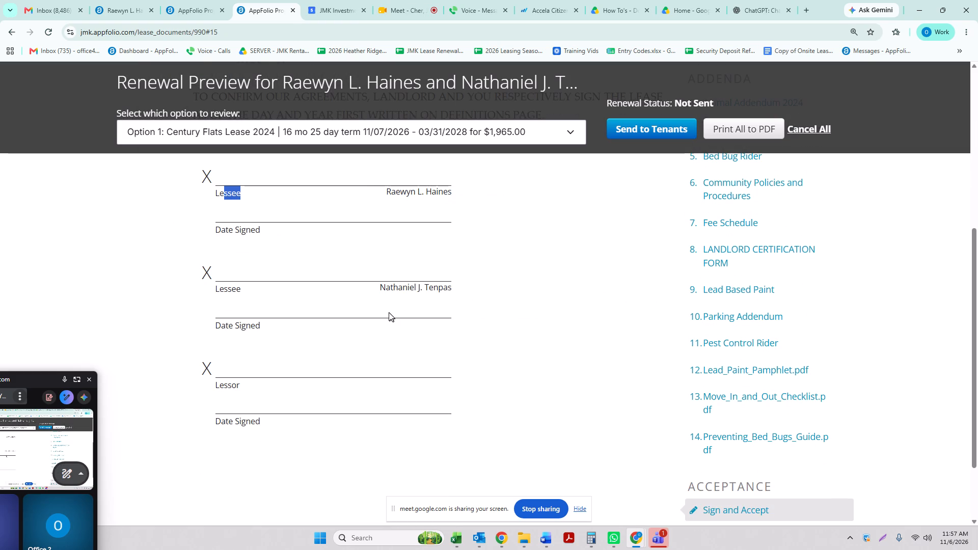
scroll(497, 343, down, 3)
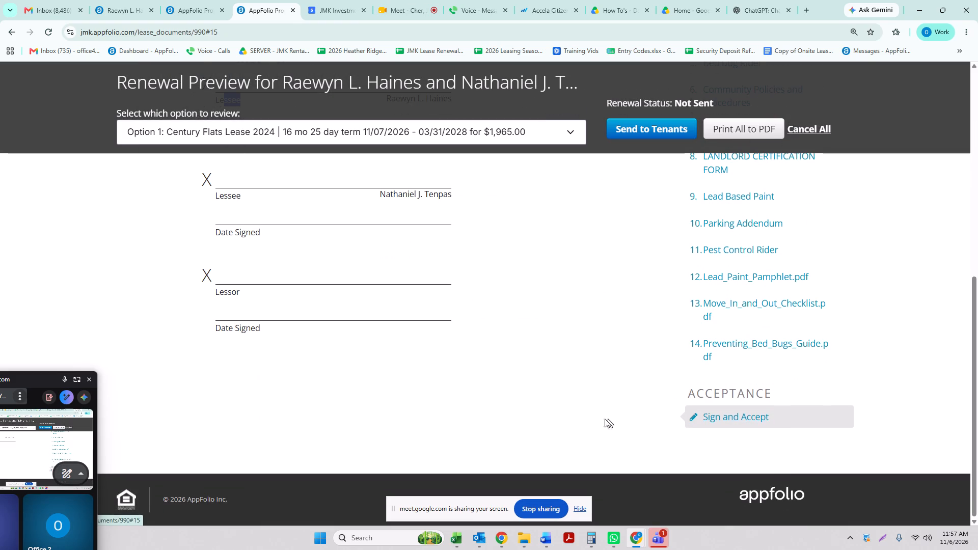
Send the renewal to both tenants and go back to the tenant page.
scroll(475, 326, up, 1)
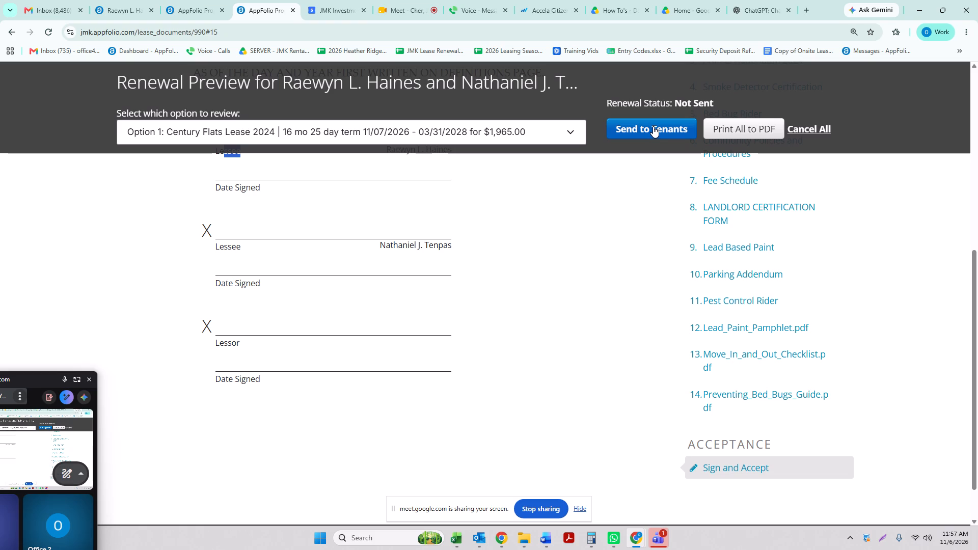
click(654, 125)
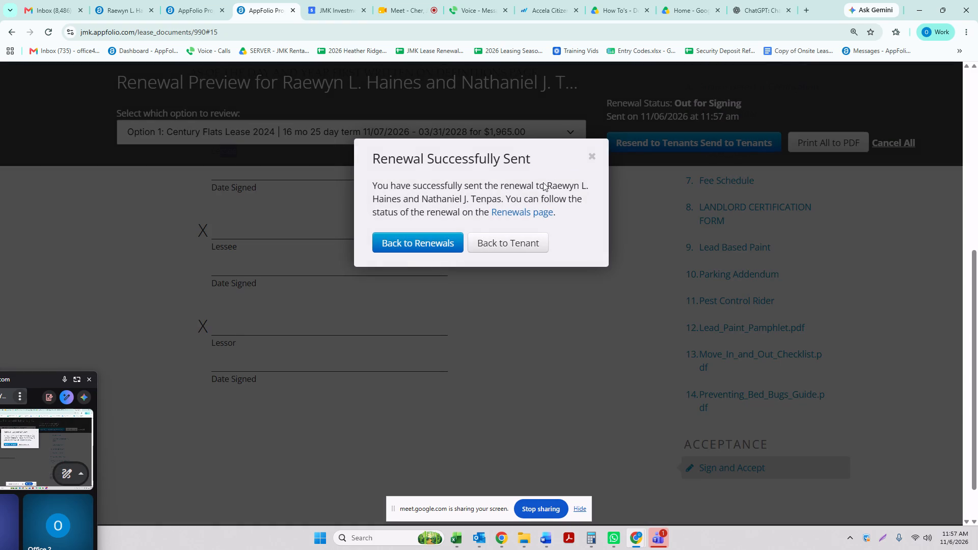
click(486, 243)
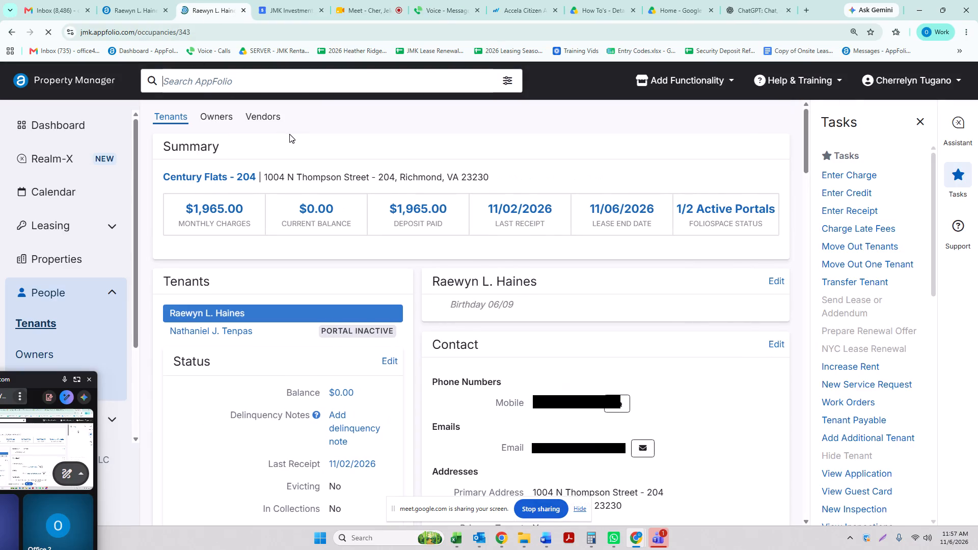
drag(288, 118, 194, 121)
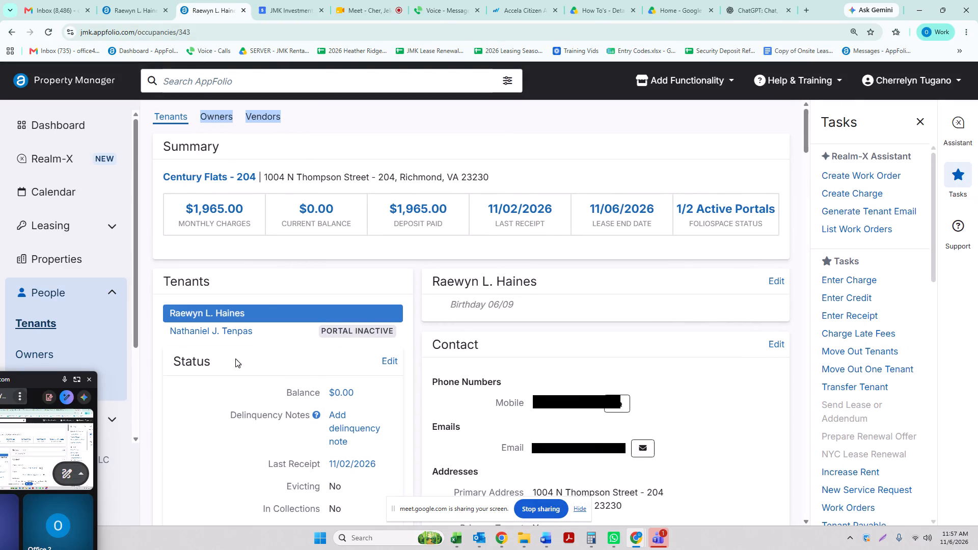
scroll(519, 375, down, 2)
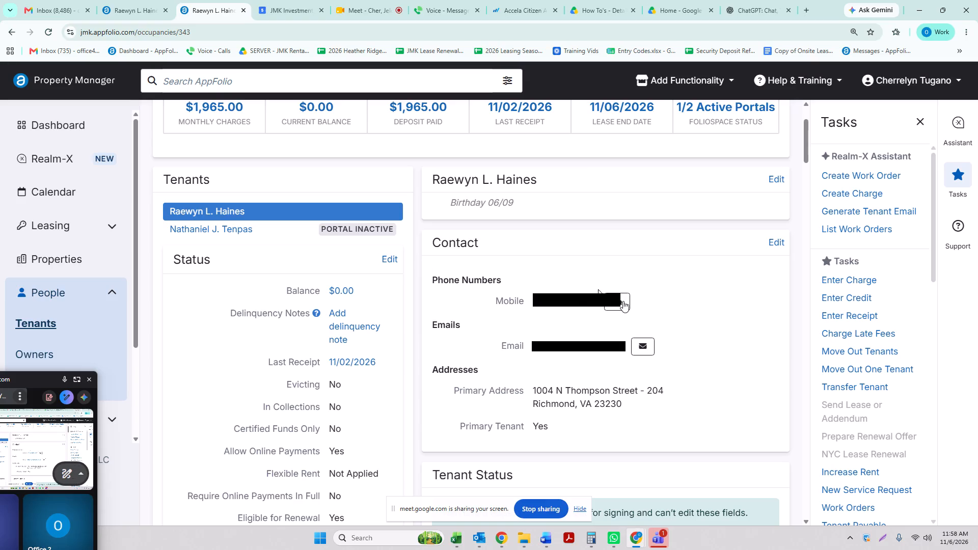
scroll(476, 235, up, 1)
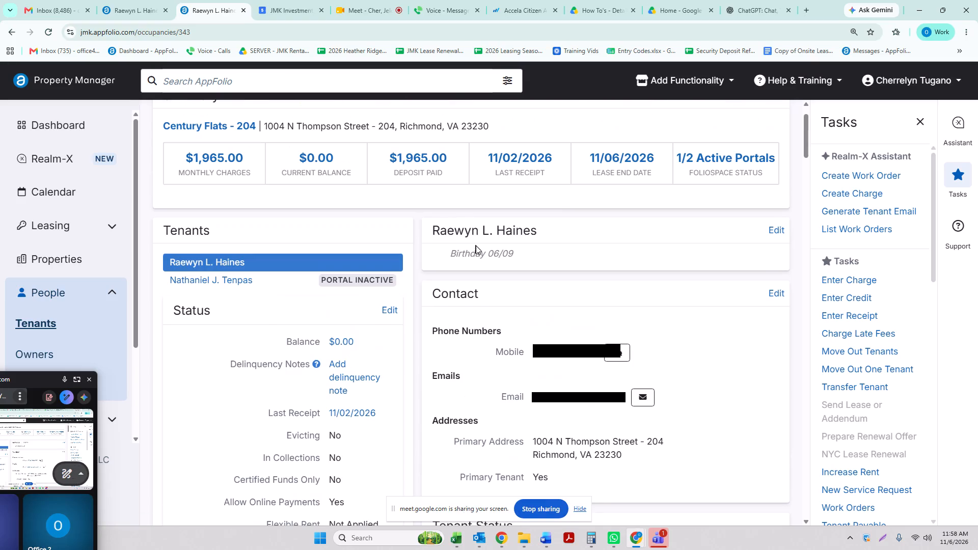
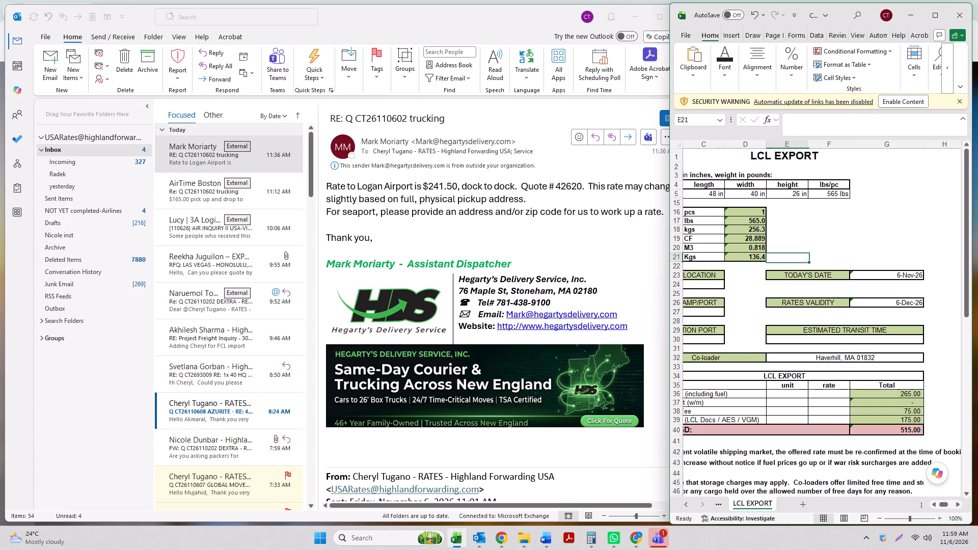
Check the cargo and pickup location fields in the LCL EXPORT quote sheet and switch to Shipco's GlobeAssist LCL Ocean rate search in Chrome.
drag(749, 286, 743, 286)
click(701, 285)
key(Left)
key(Left)
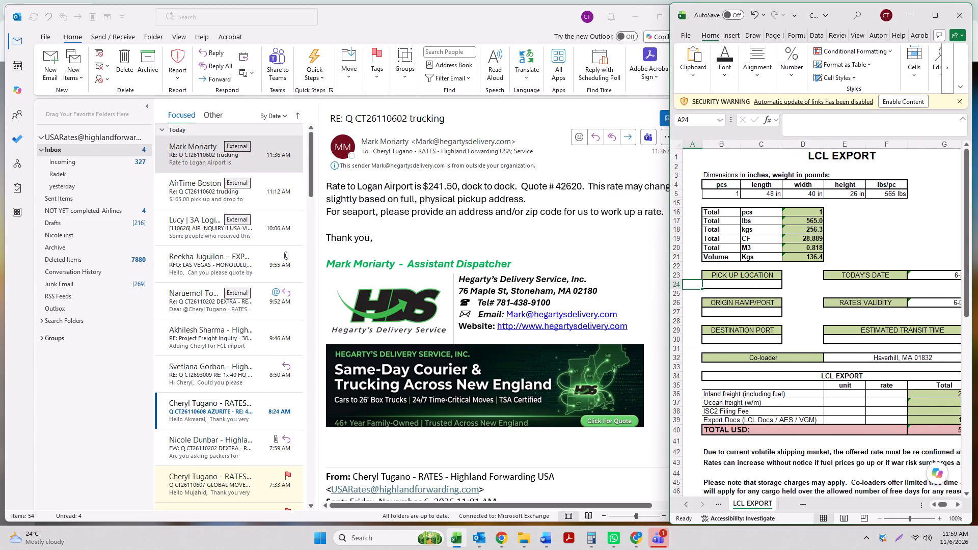
key(Left)
click(493, 538)
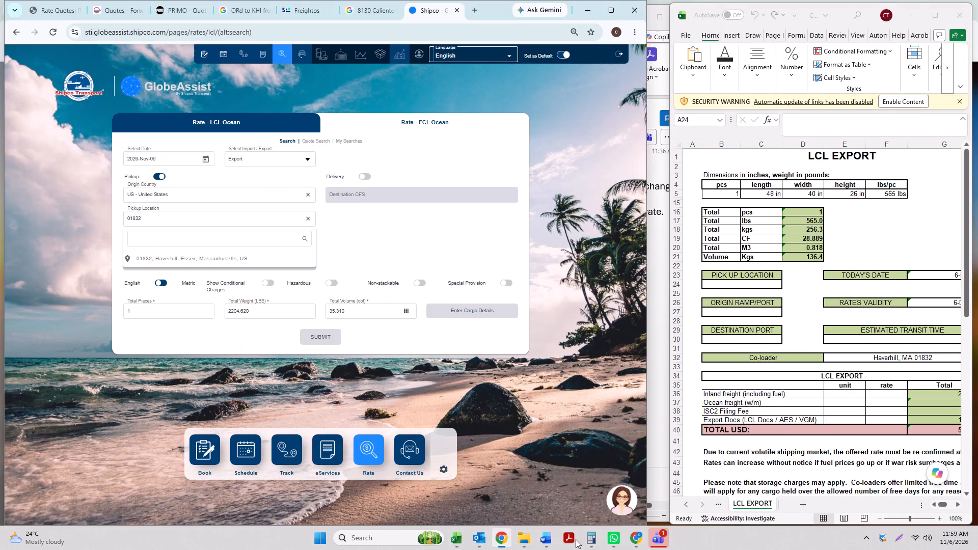